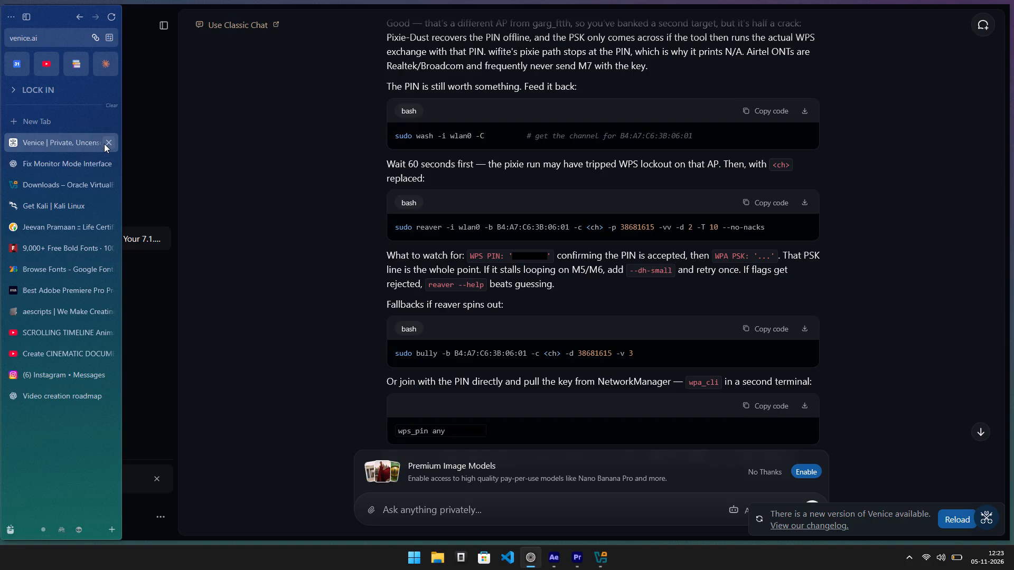
Close the Venice, Fix Monitor Mode Interface, VirtualBox Downloads, Get Kali and Jeevan Pramaan tabs, then close the browser window.
triple_click(104, 144)
double_click(104, 144)
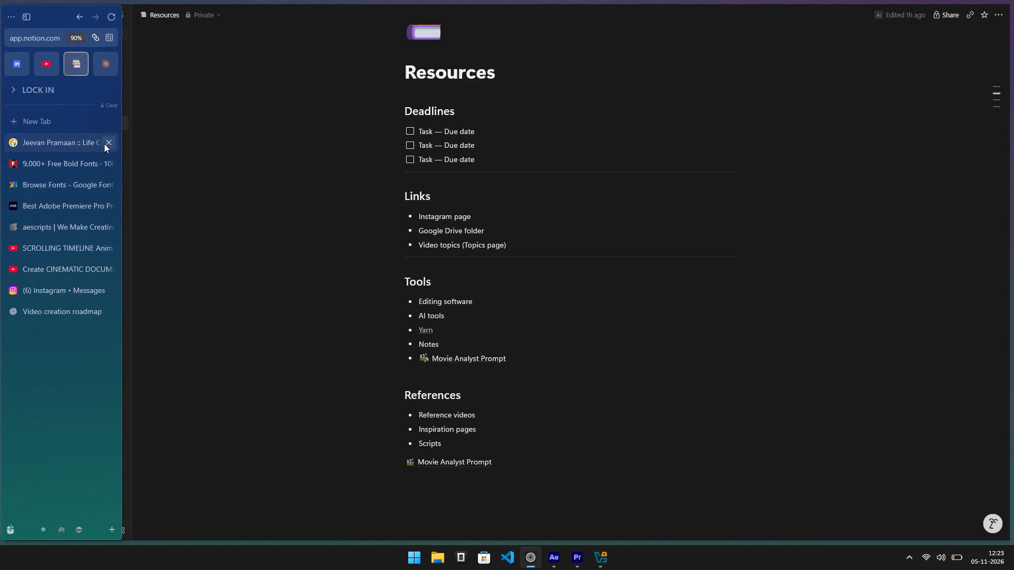
left_click(104, 144)
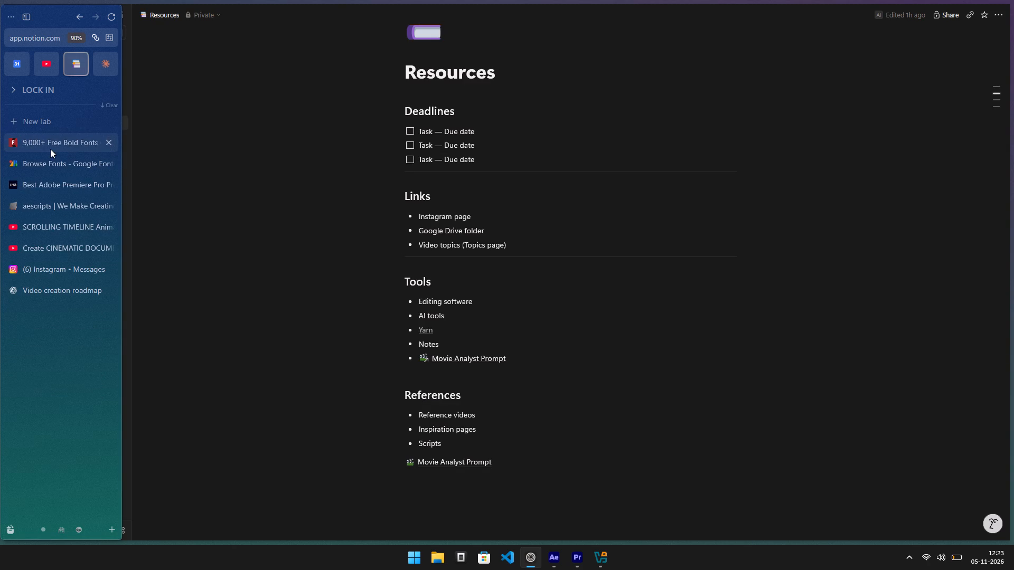
left_click(1013, 0)
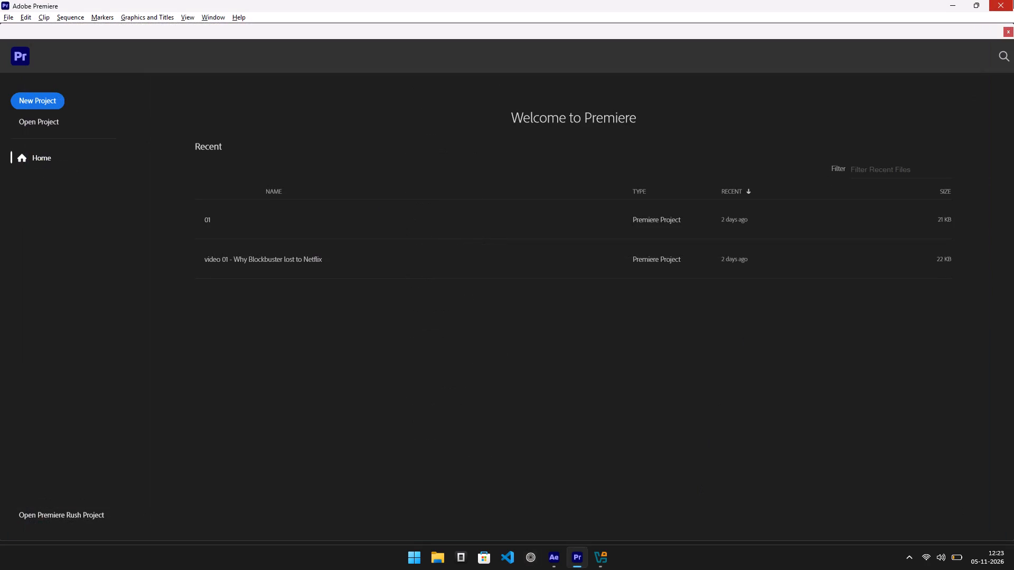
In Adobe Premiere, open the recent project "video 01 - Why Blockbuster lost to Netflix".
left_click(320, 254)
double_click(320, 254)
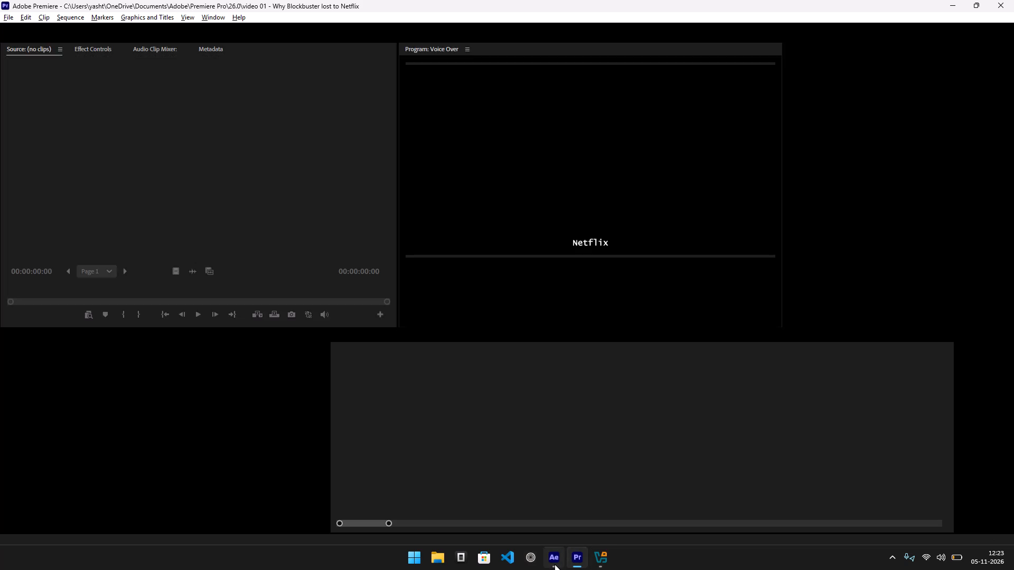
Switch to After Effects and bring up the text intro 01 composition.
left_click(555, 564)
left_click(255, 235)
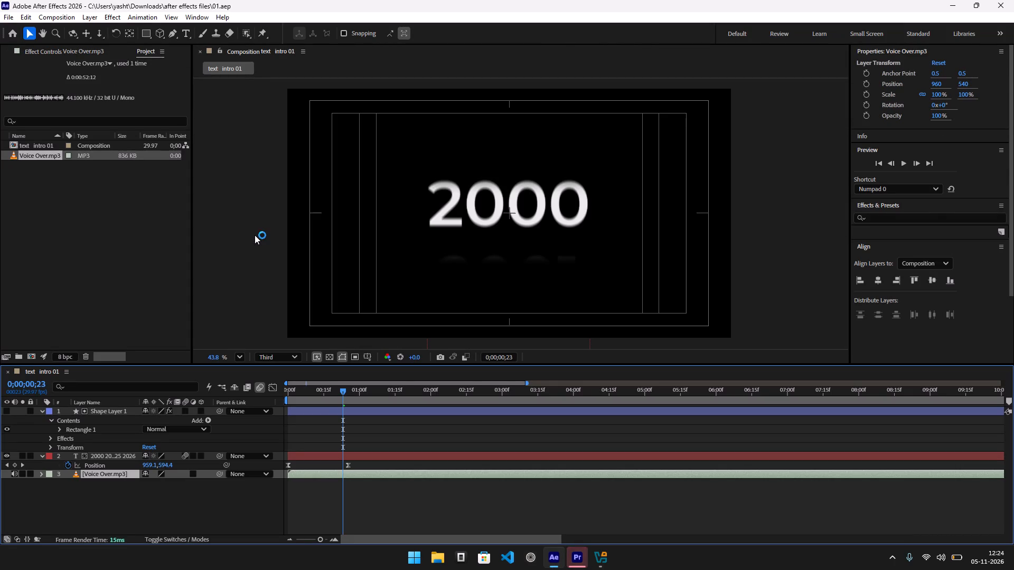
left_click(571, 564)
left_click(571, 564)
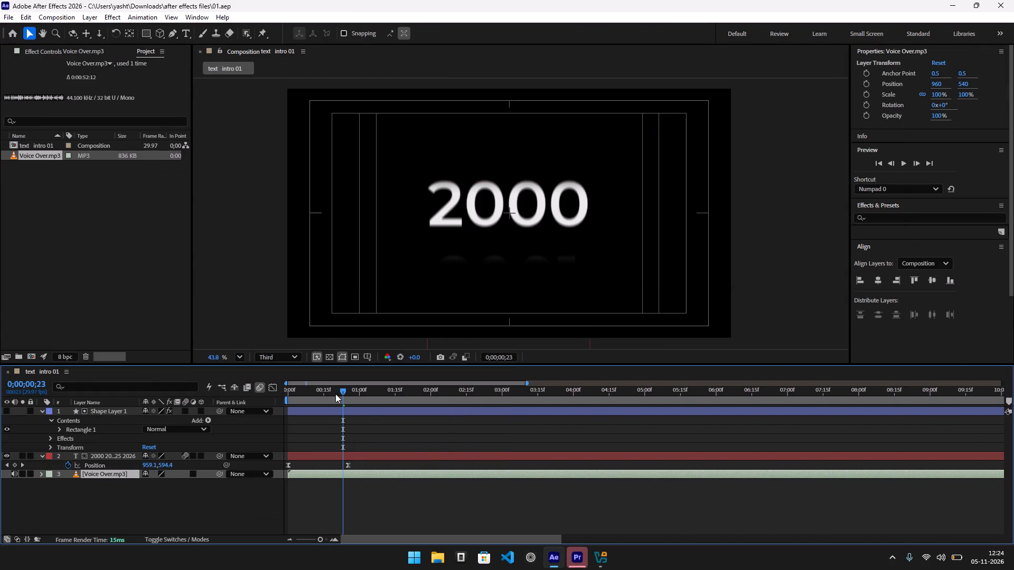
Play the text intro 01 composition from its first frame twice to review the scrolling year animation against the voice over, and return to the start.
left_click_drag(342, 386, 208, 388)
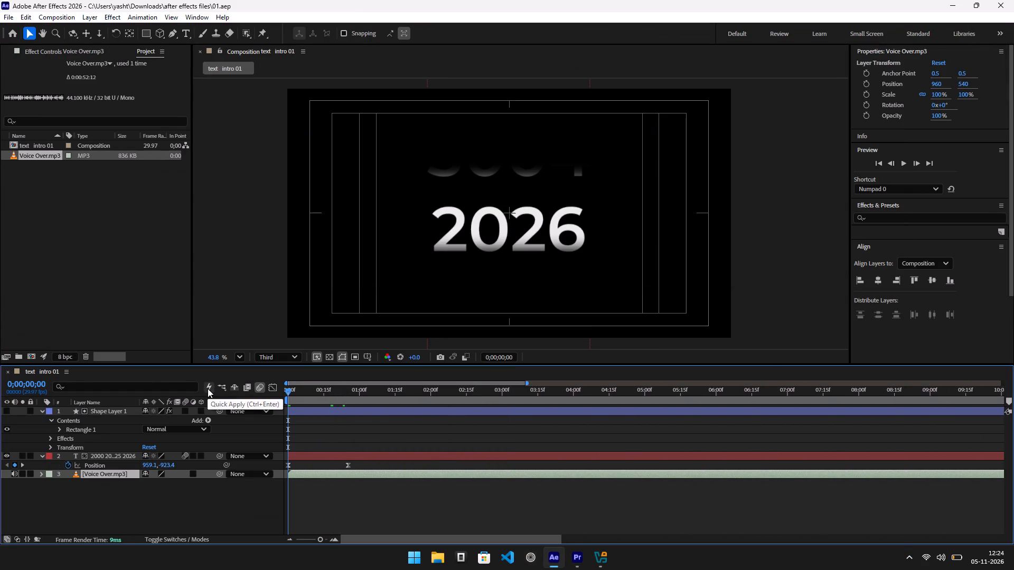
key("space")
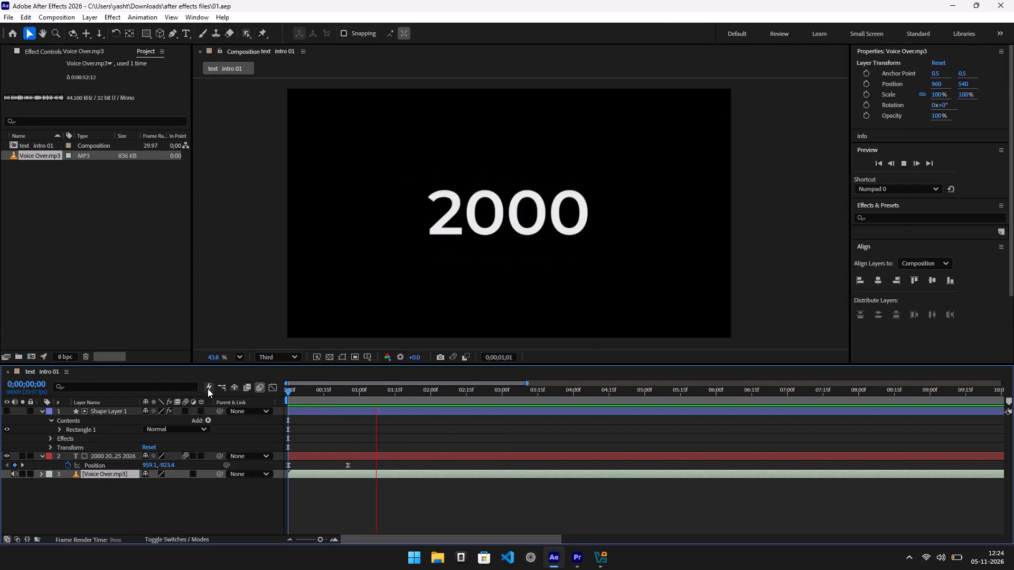
key("space")
left_click_drag(431, 389, 277, 393)
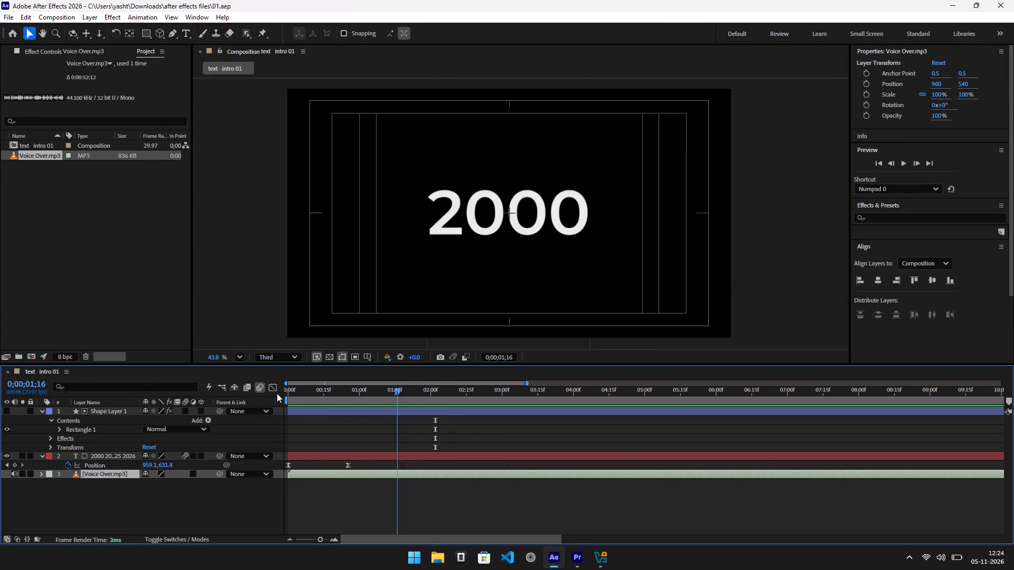
left_click_drag(277, 393, 219, 393)
key("space")
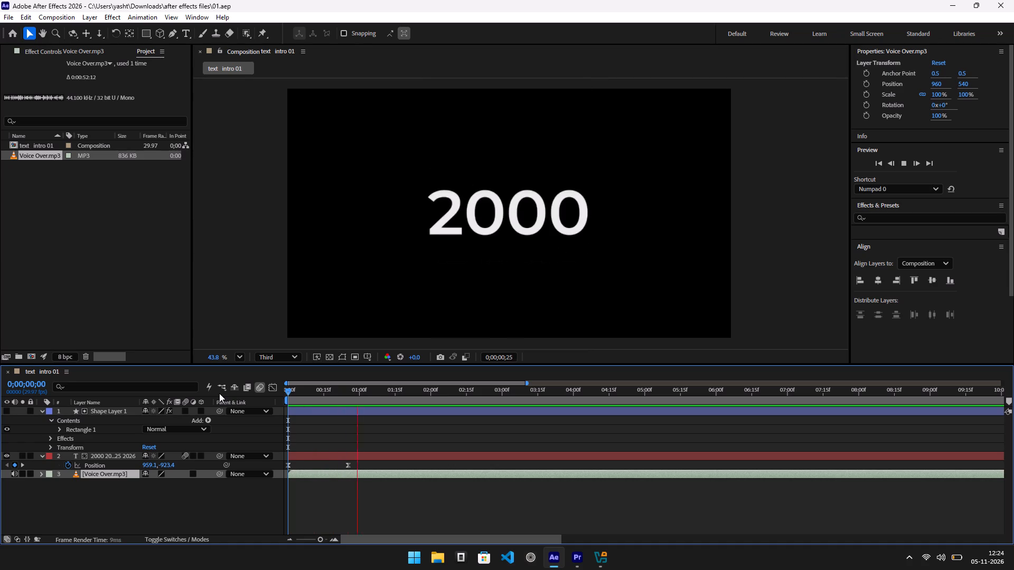
key("space")
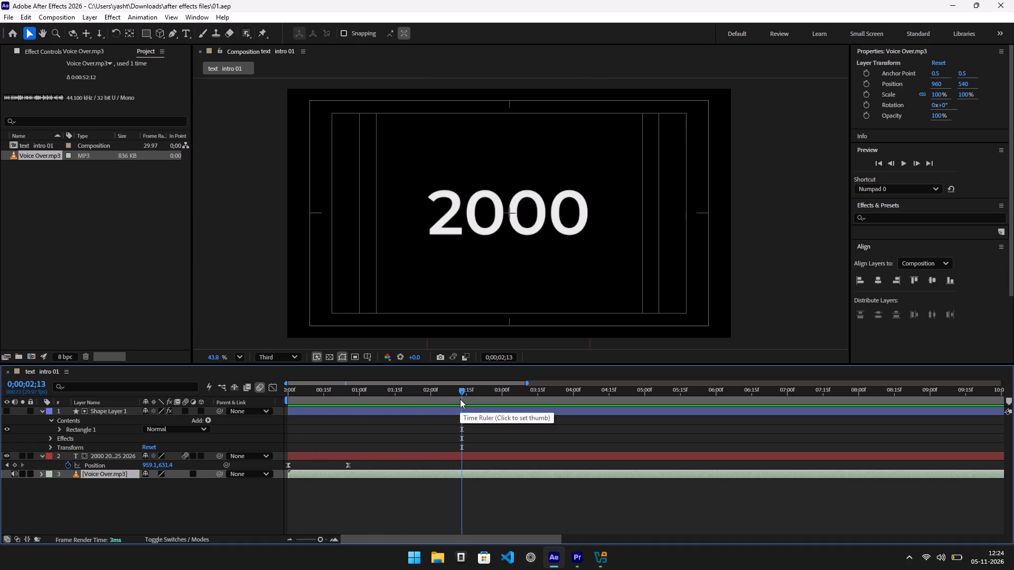
left_click_drag(459, 397, 242, 400)
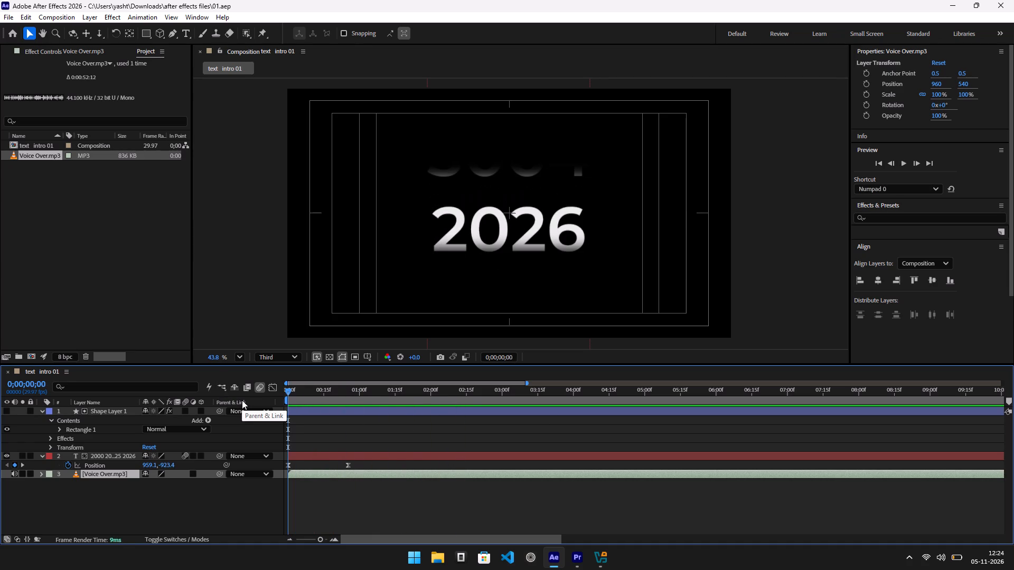
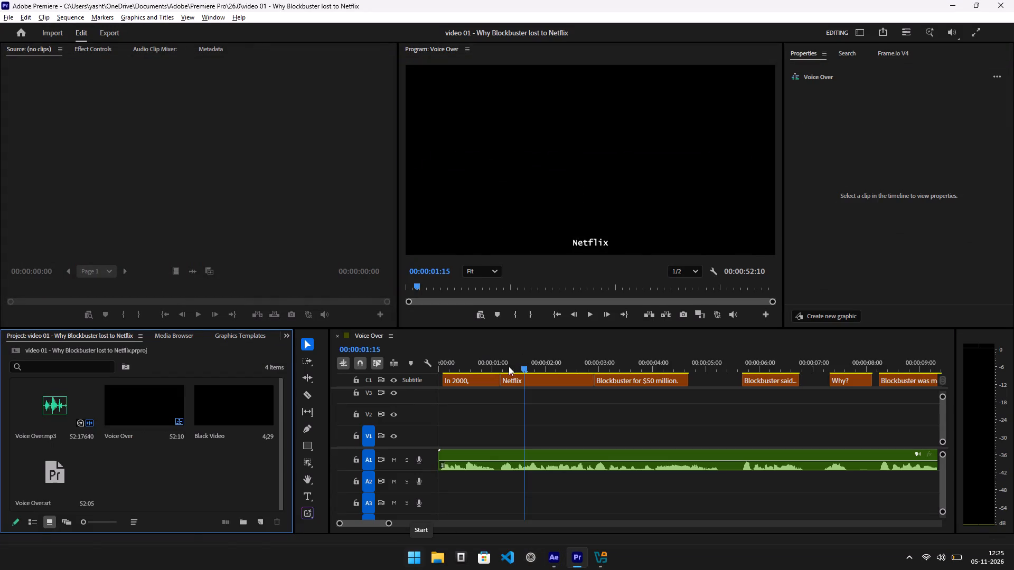
Play the opening seconds of the Voice Over sequence in Premiere to review its captions and narration timing, and return to the first frame.
left_click_drag(524, 377, 381, 396)
left_click_drag(527, 368, 392, 393)
key("space")
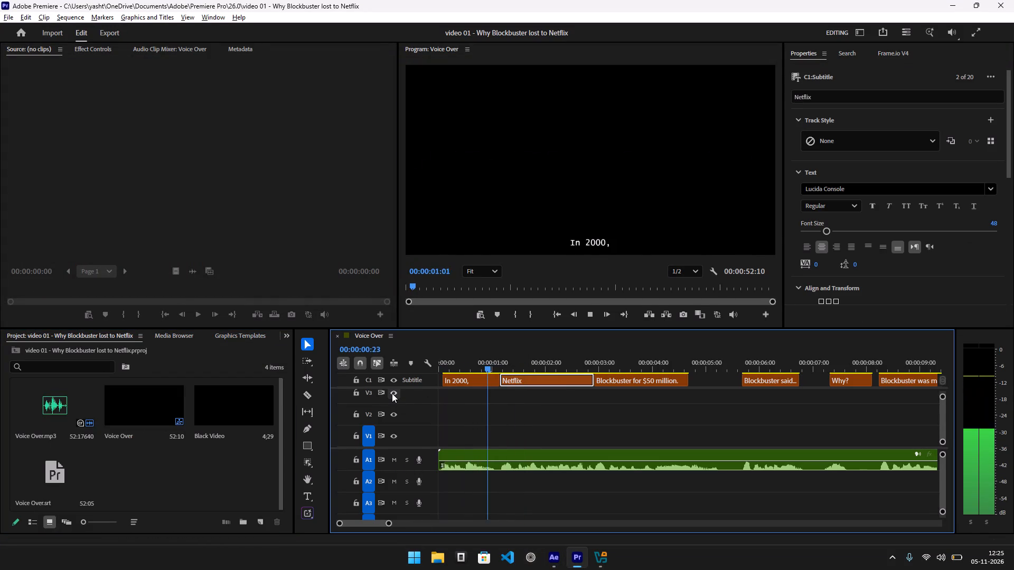
key("space")
key("space")
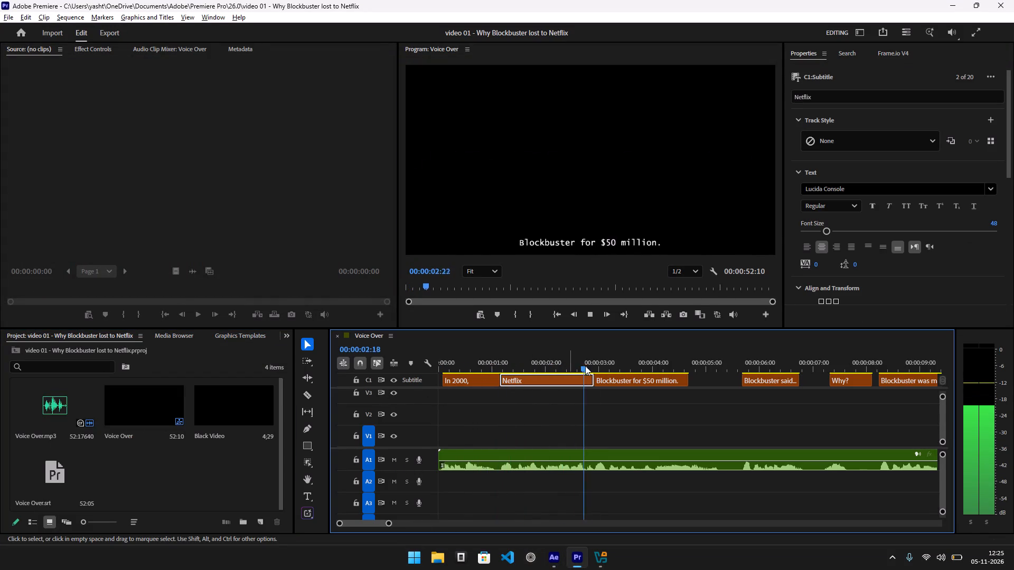
left_click_drag(591, 368, 519, 399)
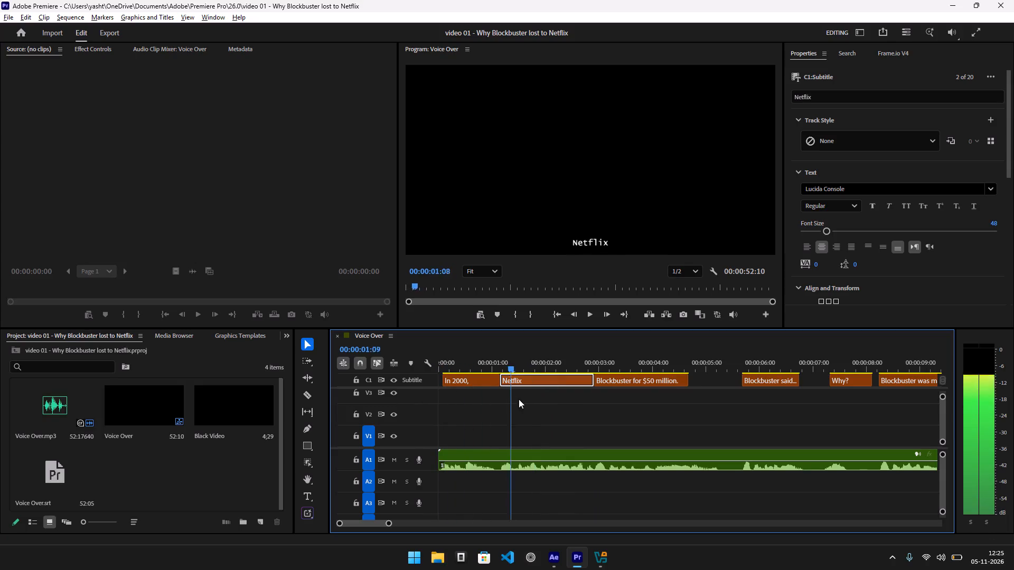
left_click_drag(519, 399, 408, 412)
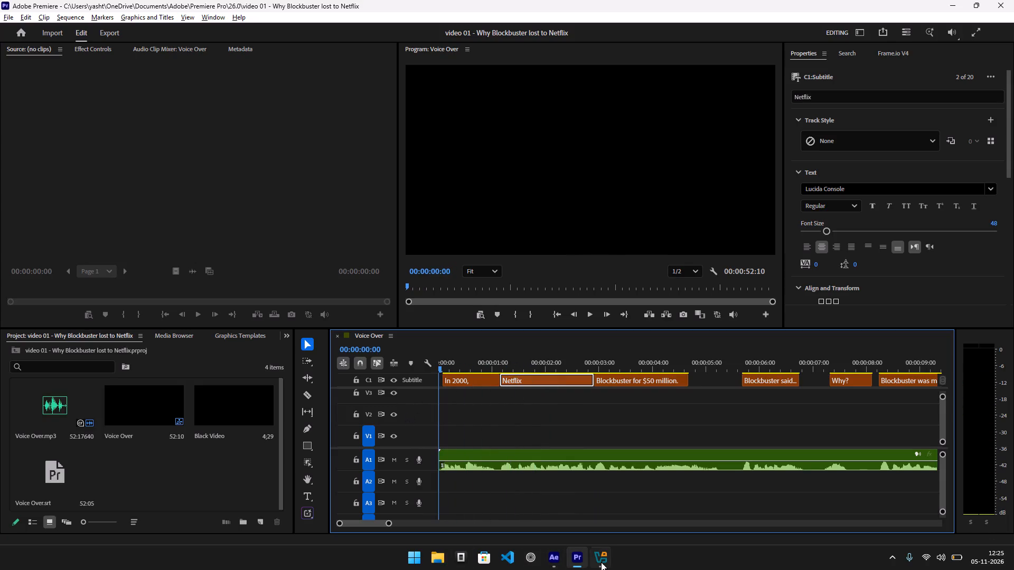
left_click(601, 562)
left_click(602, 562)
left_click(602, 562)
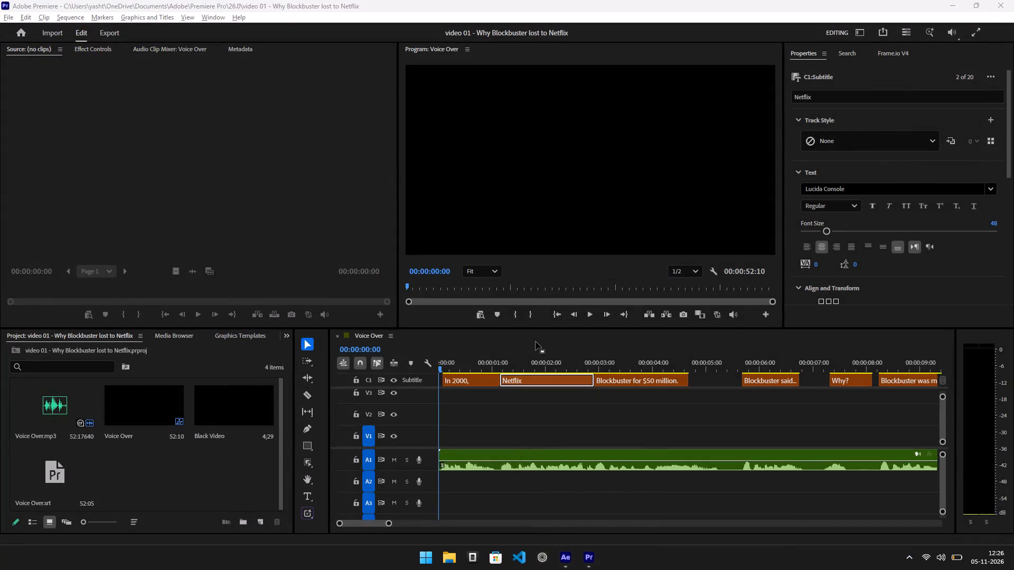
Switch to the Zen browser and start the YouTube tutorial Create CINEMATIC DOCUMENTARIES in After Effects.
left_click(550, 567)
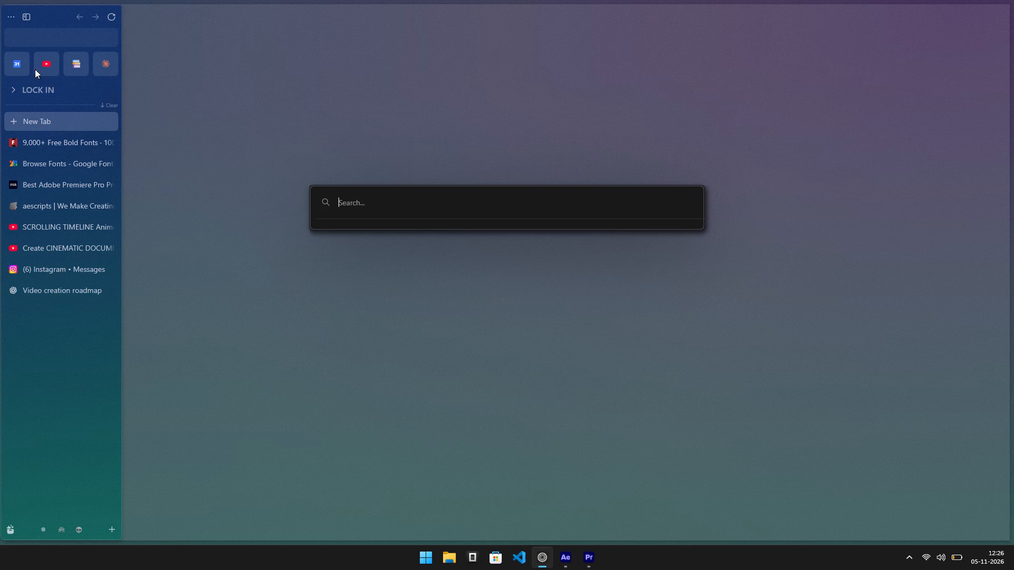
left_click(72, 252)
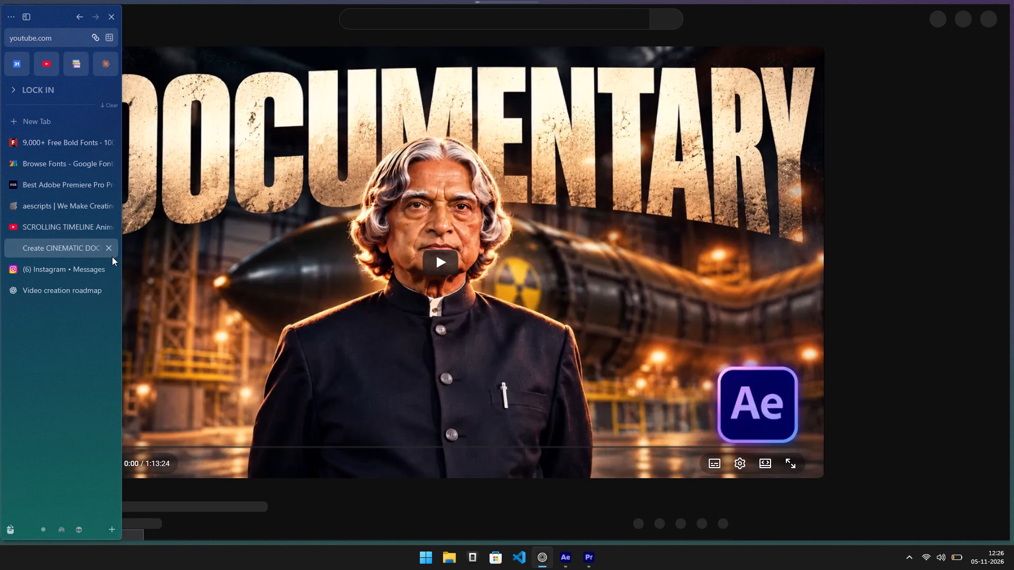
left_click(392, 254)
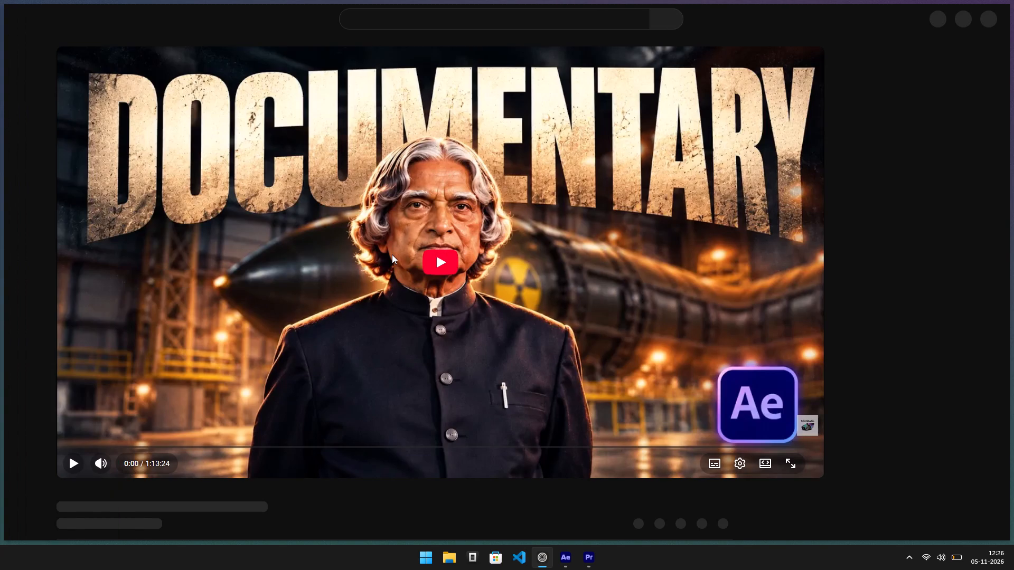
left_click(361, 246)
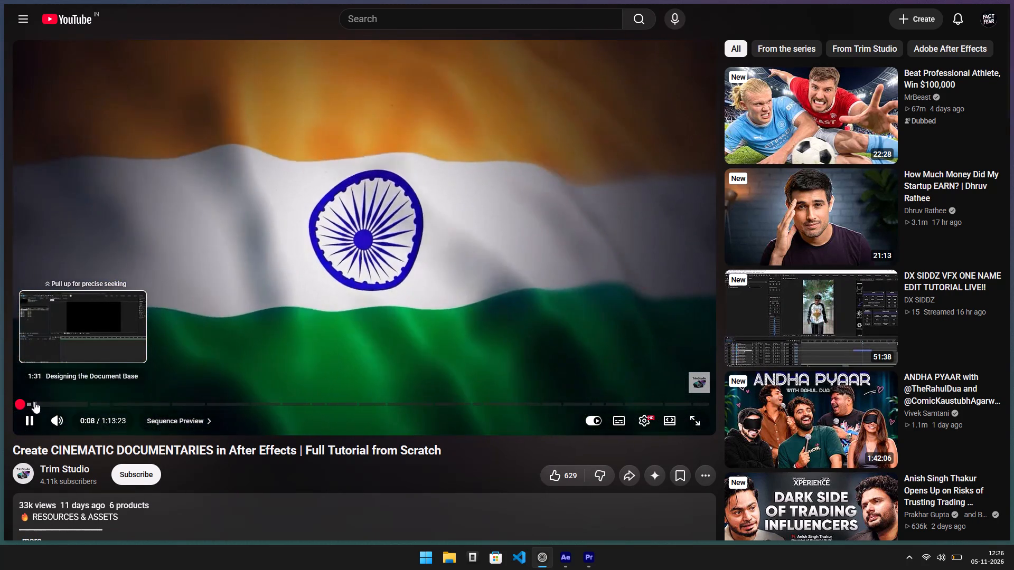
Watch the tutorial's Sequence Preview from the beginning, rewinding it to study the documentary shots and transitions again.
left_click_drag(22, 404, 0, 404)
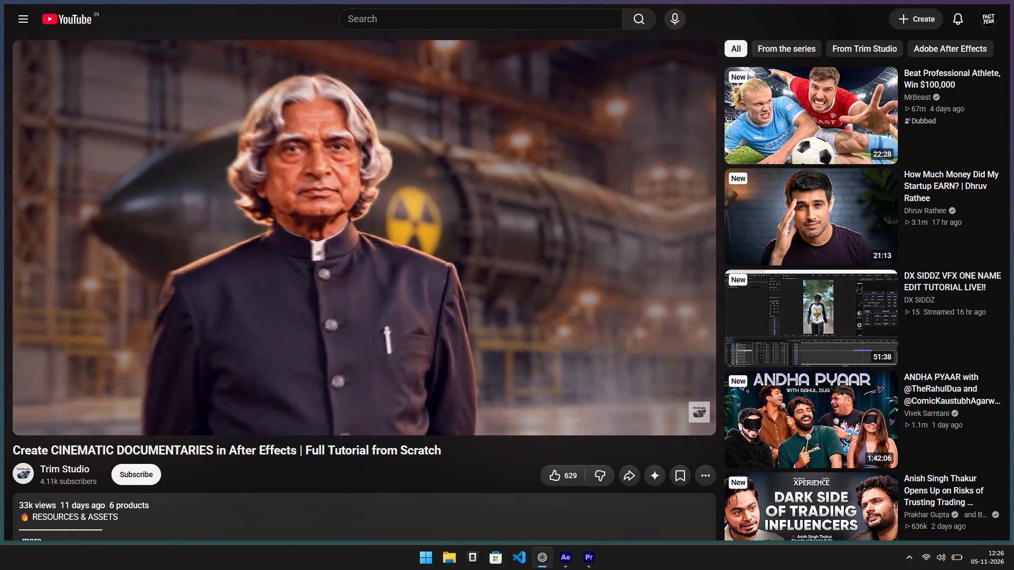
left_click(271, 263)
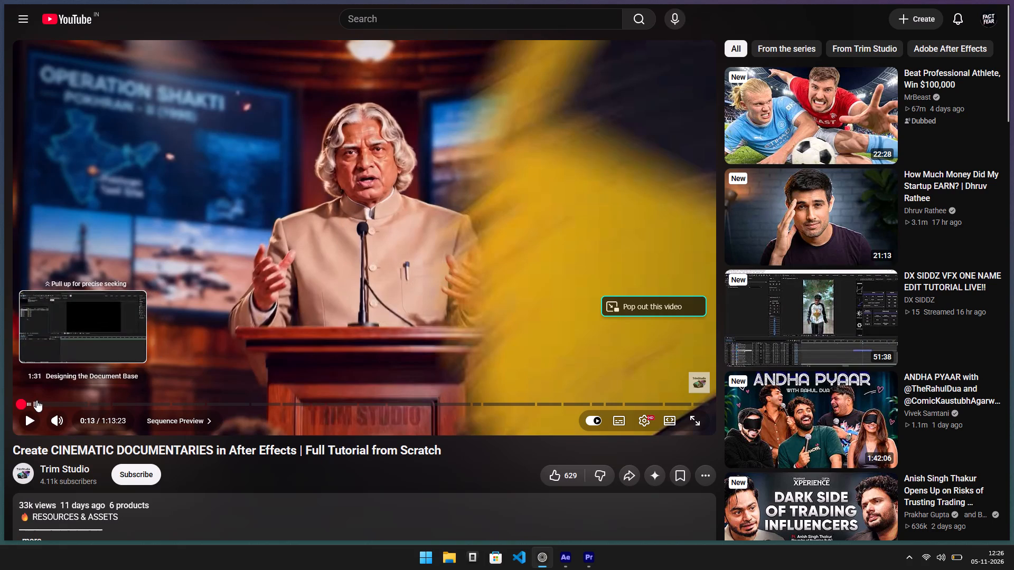
left_click(126, 308)
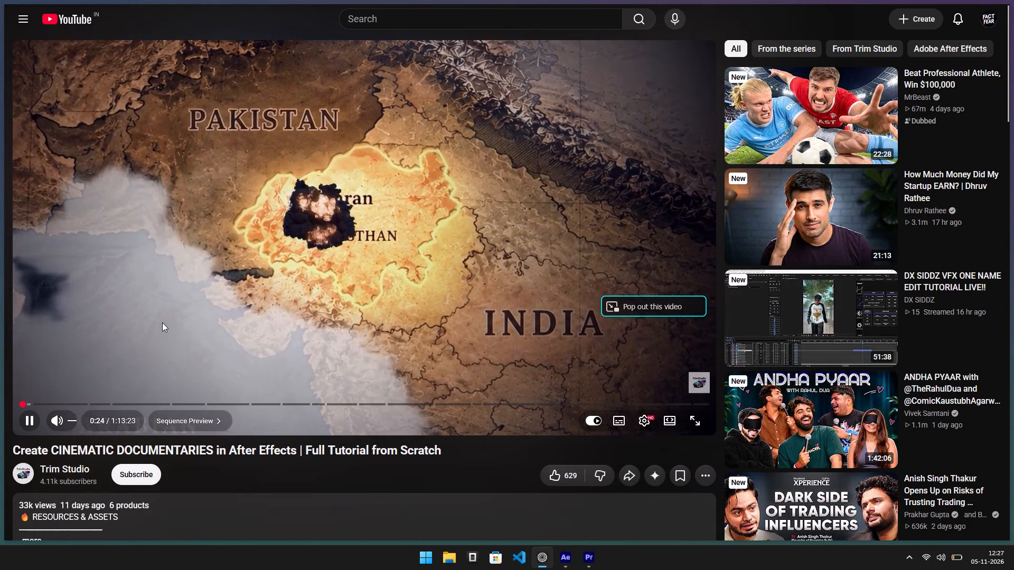
left_click(162, 322)
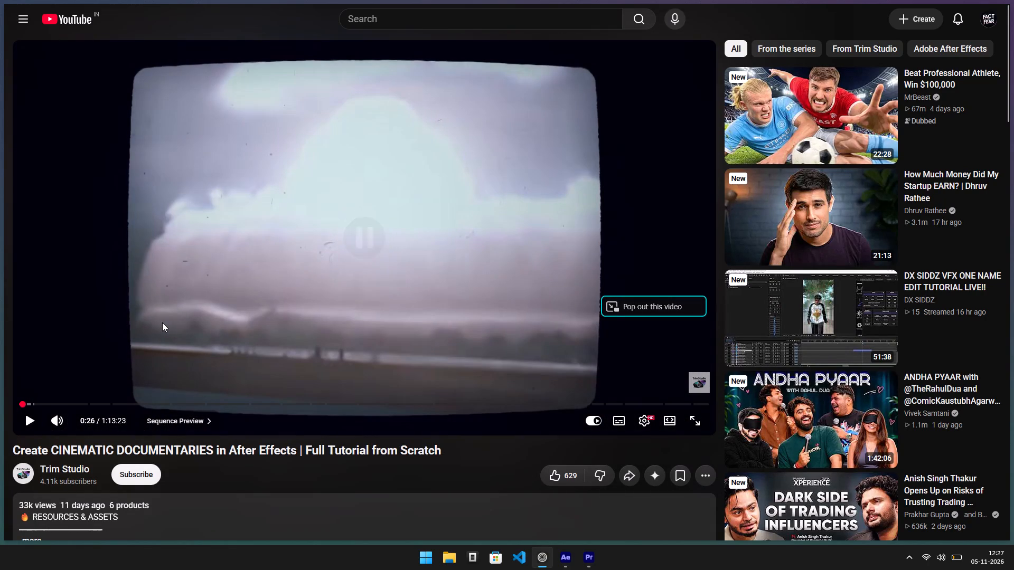
key("Left")
key("Left")
key("Left")
key("Left")
key("Left")
key("Left")
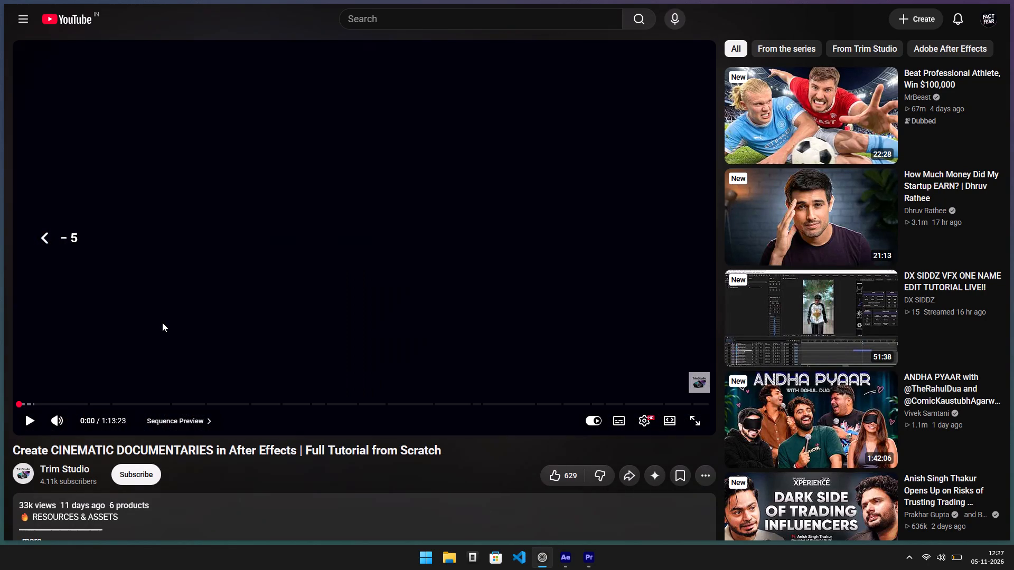
key("space")
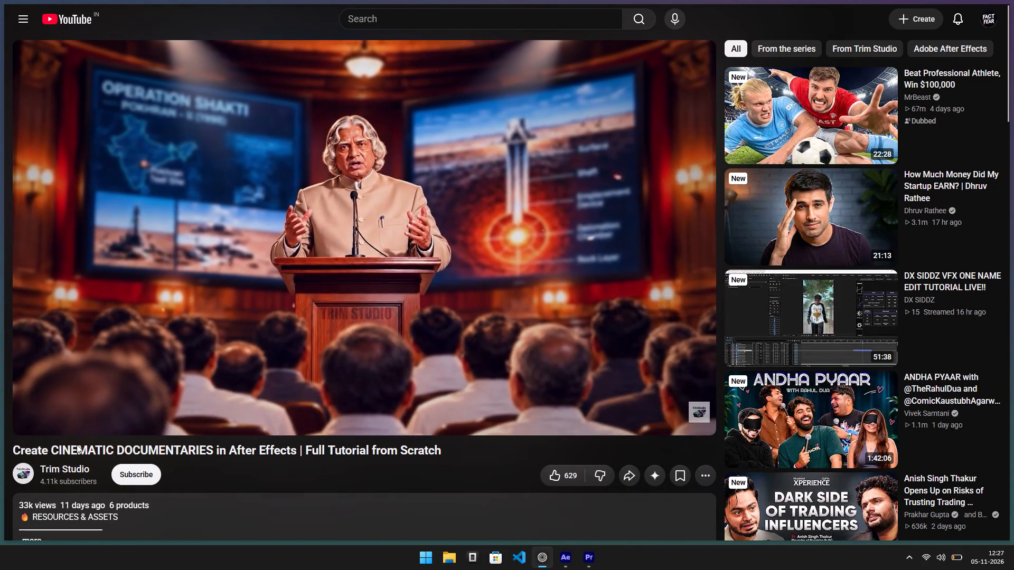
scroll(103, 424, "down", 3)
scroll(80, 397, "up", 3)
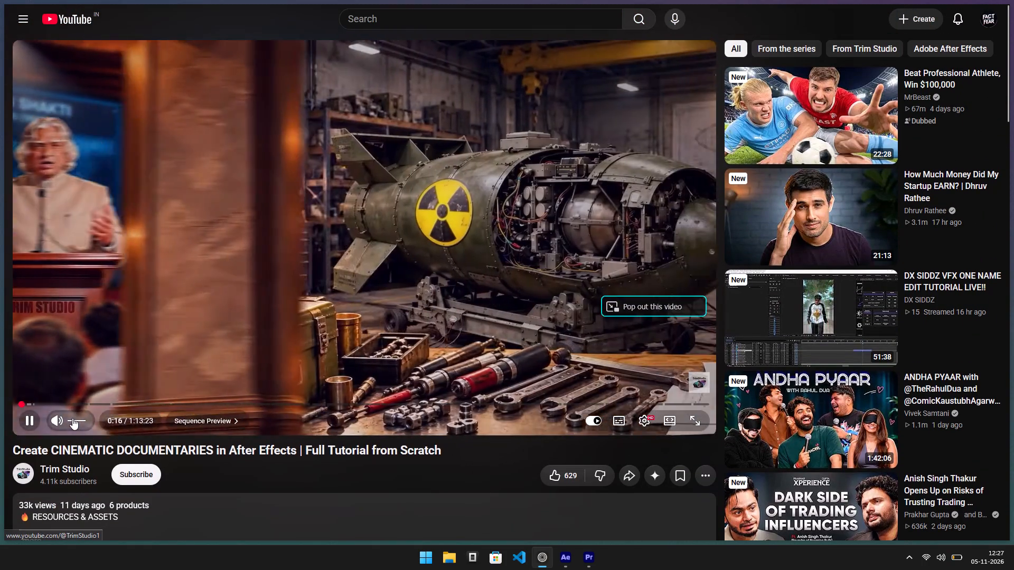
scroll(72, 418, "down", 10)
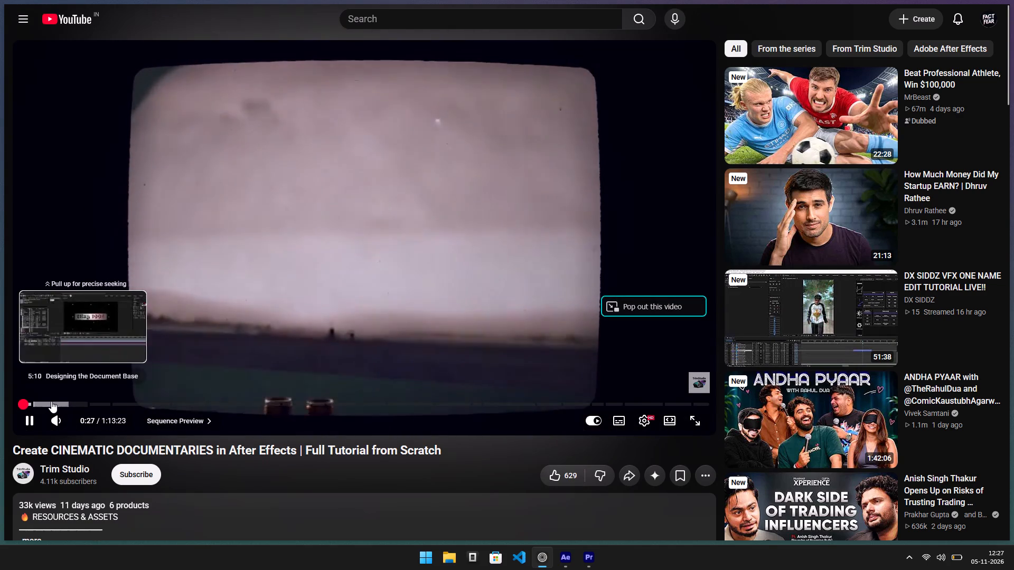
Skim the tutorial's Designing the Document Base chapter to examine how the May 1998 paper title is built.
left_click(38, 400)
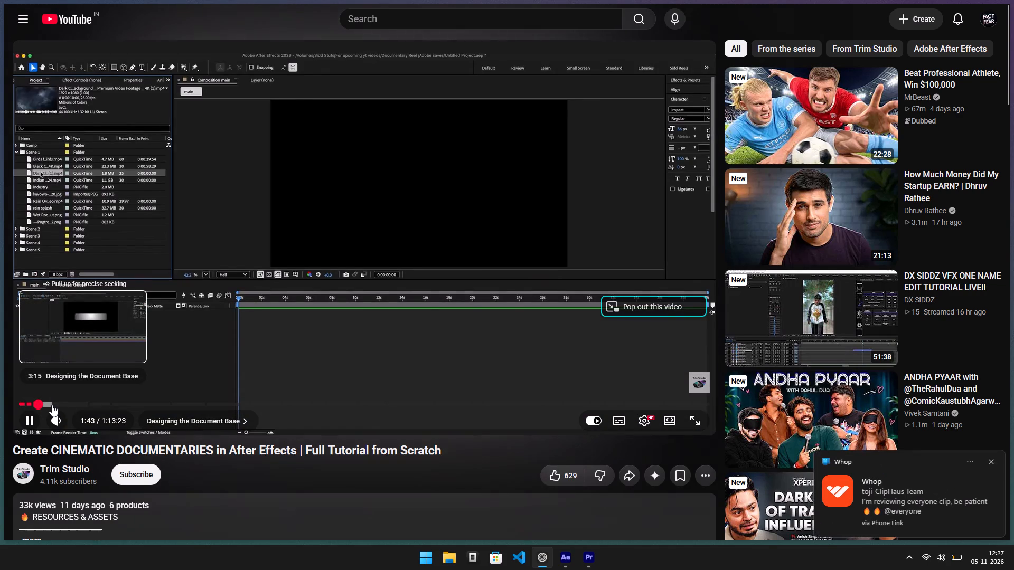
left_click(52, 405)
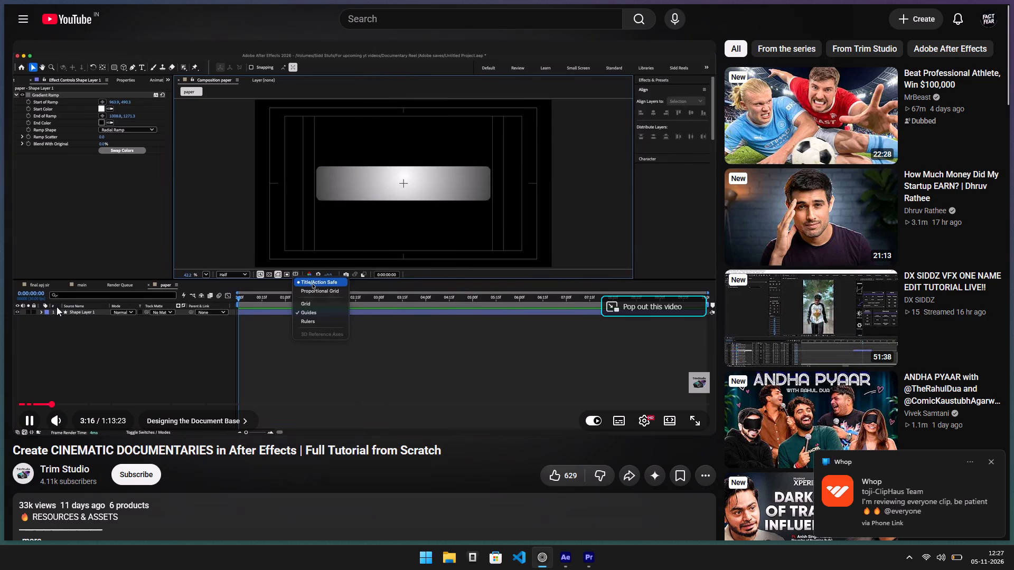
key("Right")
key("Page_Down")
key("Right")
key("Right")
key("Right")
key("Right")
key("Right")
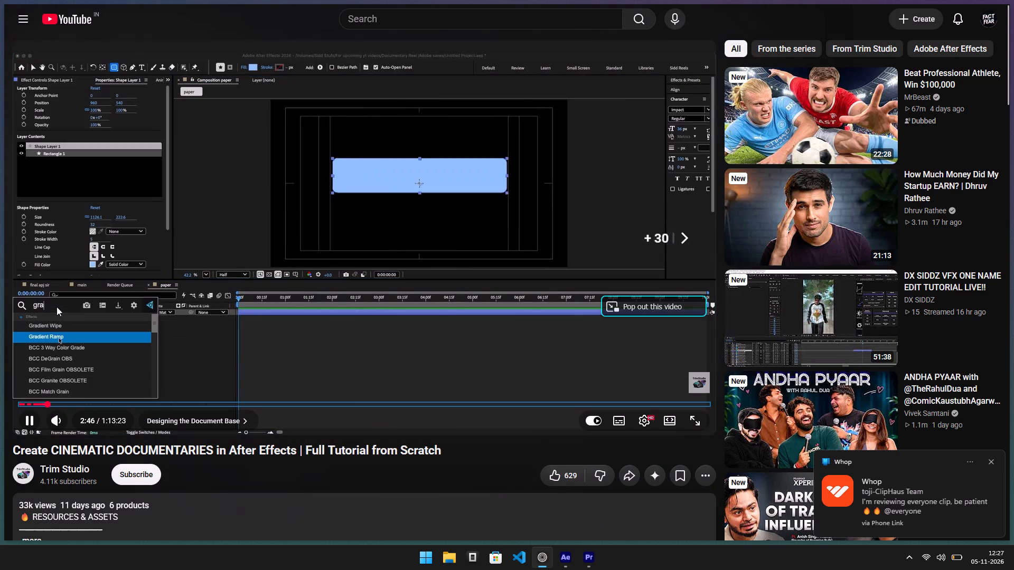
key("Right")
key("Right")
key("Right")
key("Right")
key("Right")
key("Right")
key("Right")
key("Right")
key("Right")
key("Right")
key("Right")
key("Right")
key("Right")
key("Right")
key("Right")
key("Right")
key("Right")
key("Right")
key("Right")
key("Right")
key("Right")
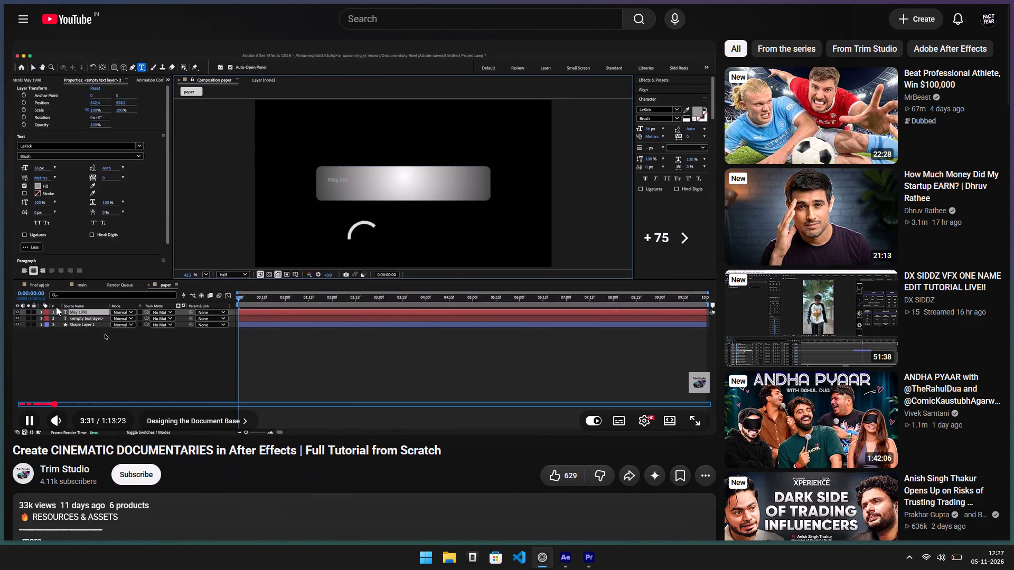
left_click(59, 405)
left_click(60, 405)
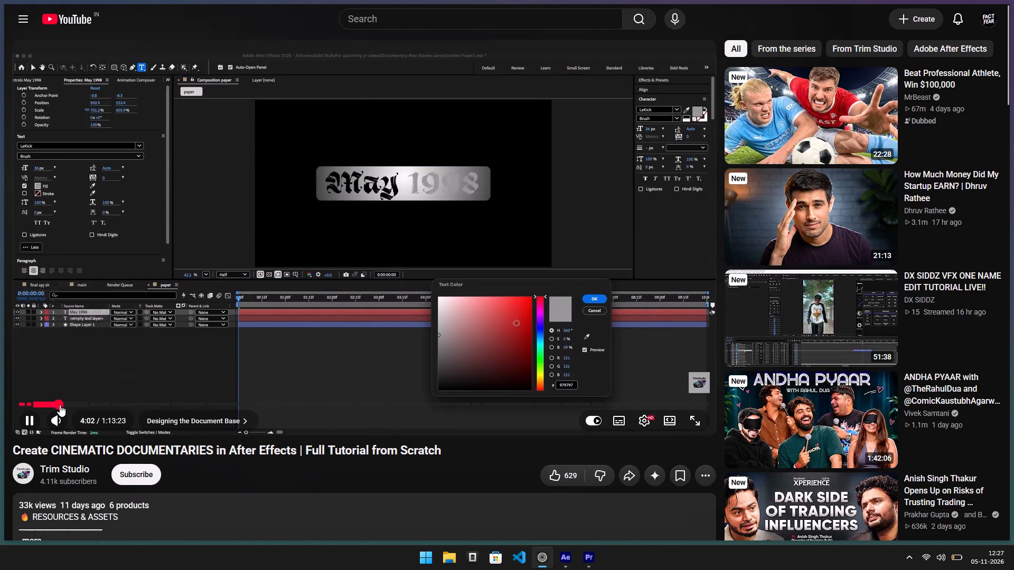
left_click(84, 406)
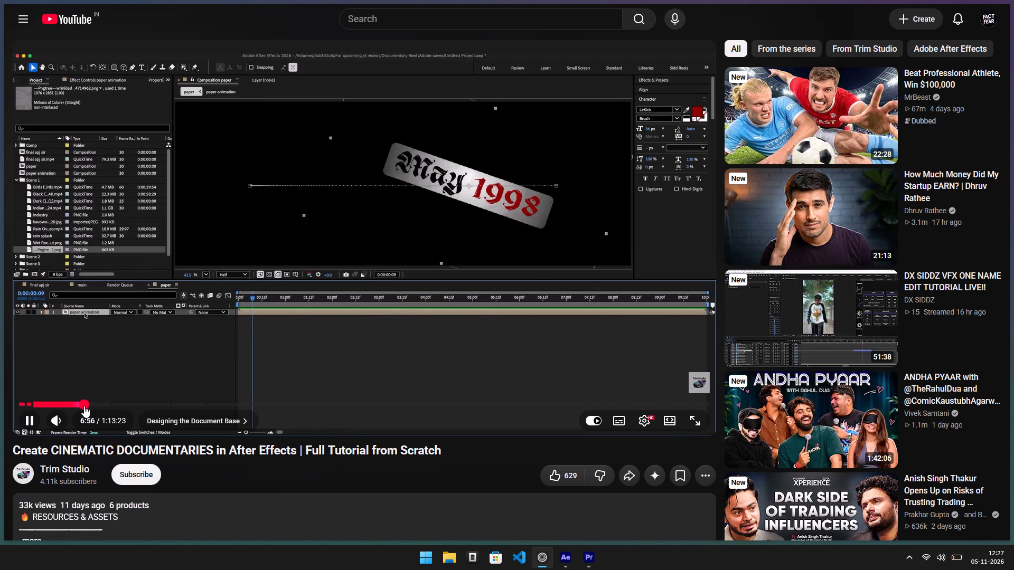
Skip through the Floating Document Animation and 3D Camera Movement chapters to examine how the paper title is animated.
left_click(99, 406)
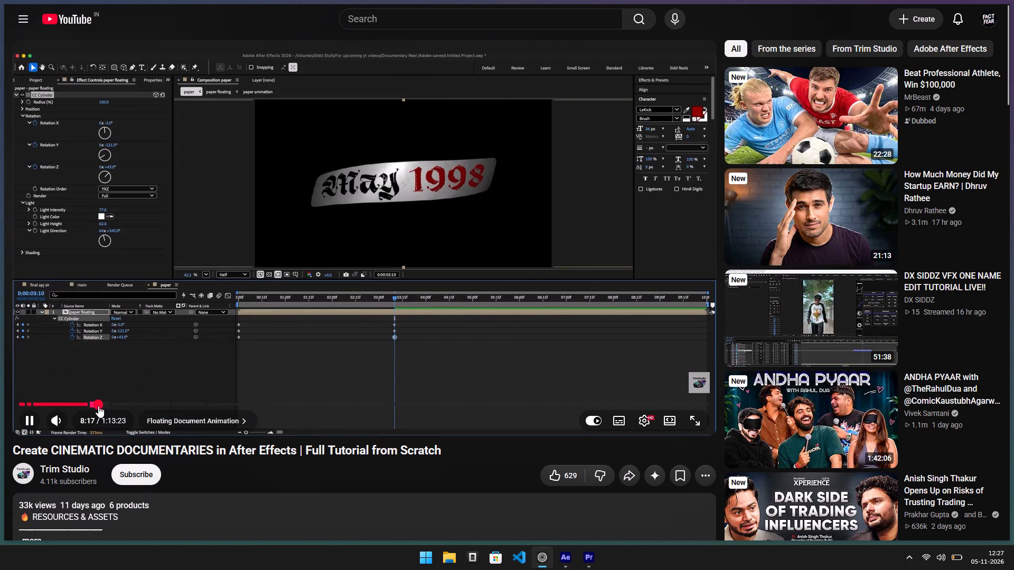
left_click(115, 403)
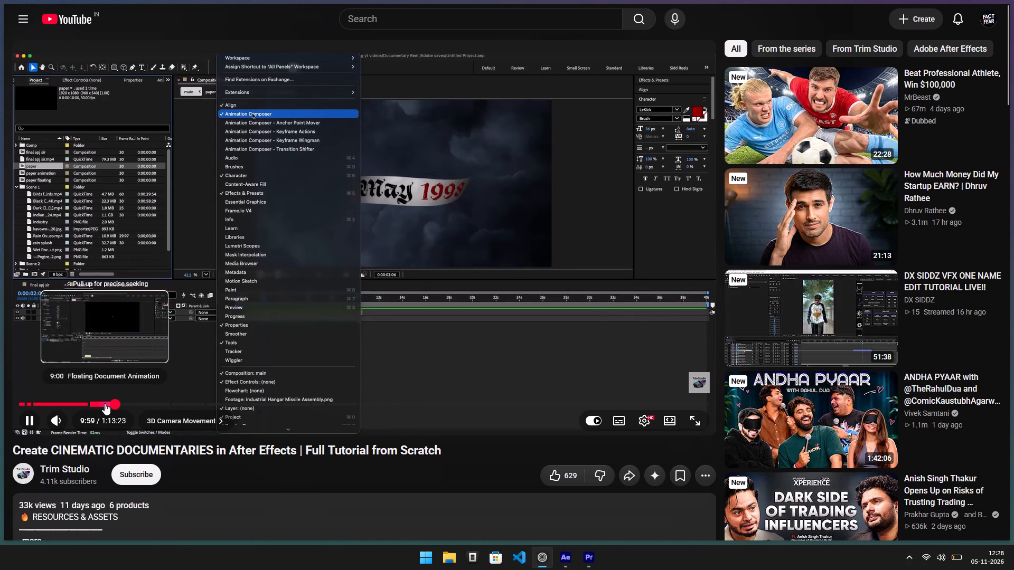
left_click(105, 403)
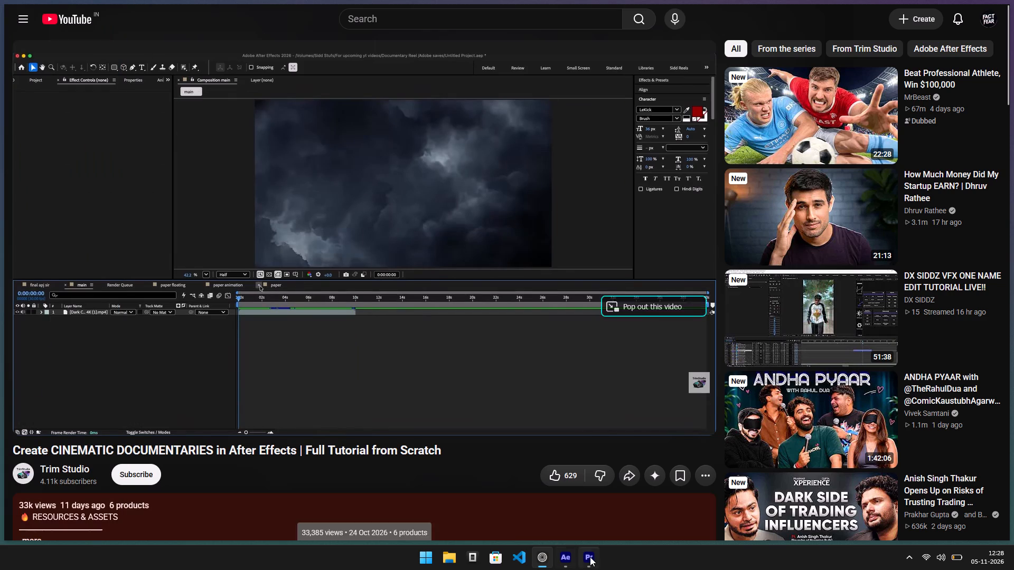
Switch to After Effects and scrub the text intro 01 composition to review the year scroll, returning to its first frame.
left_click(559, 555)
left_click(559, 555)
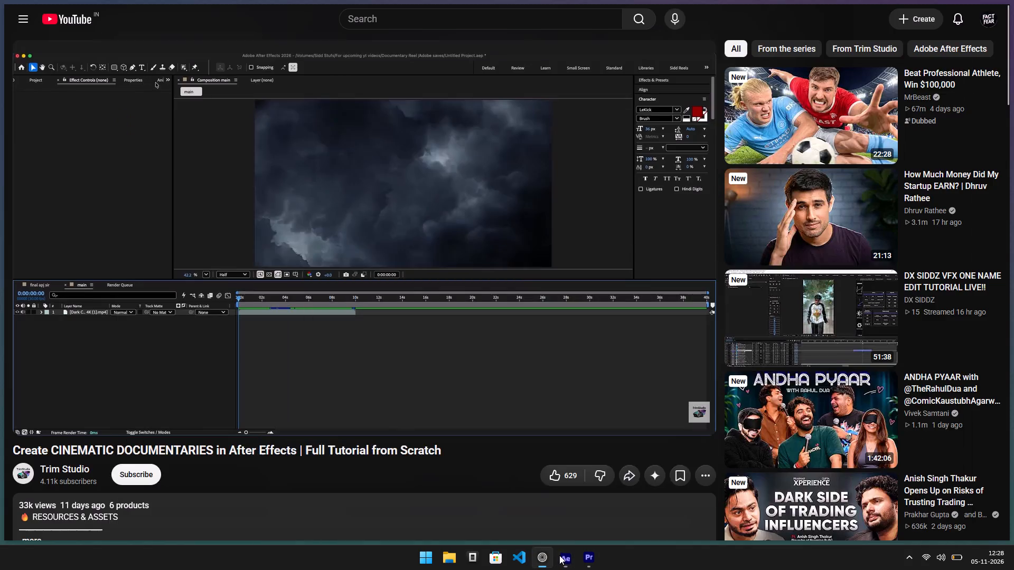
left_click(559, 555)
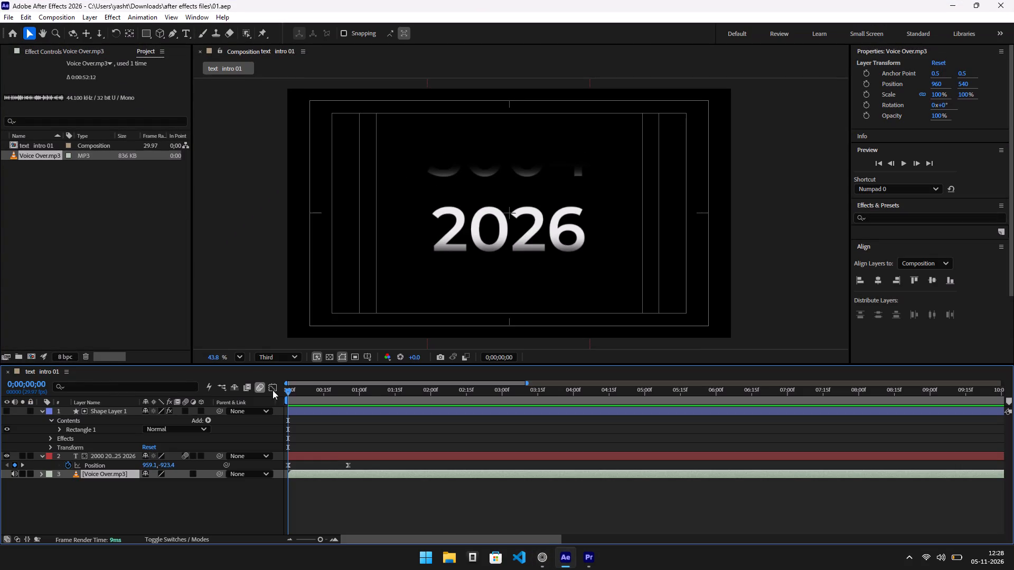
left_click_drag(288, 390, 439, 405)
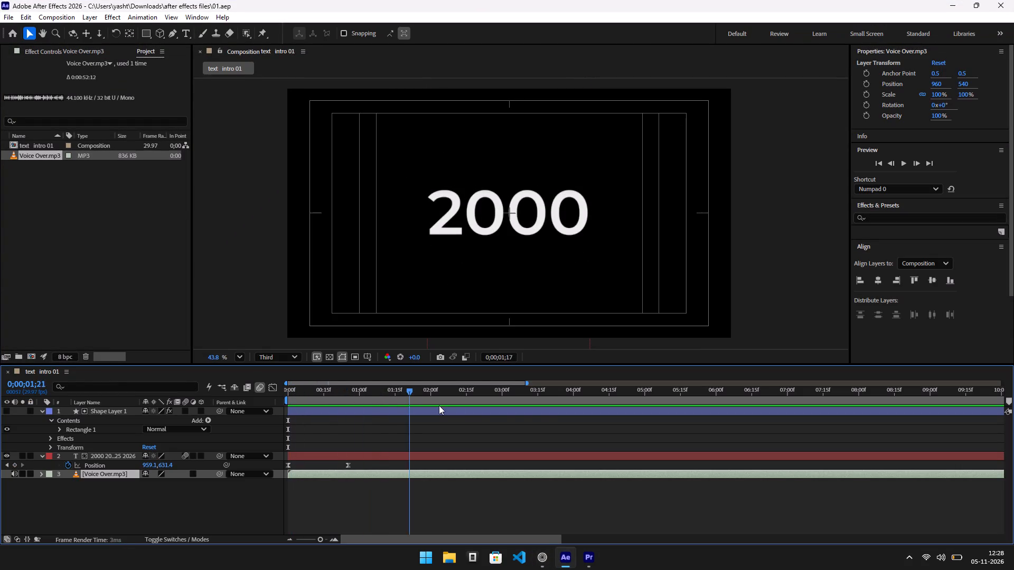
left_click_drag(439, 405, 267, 422)
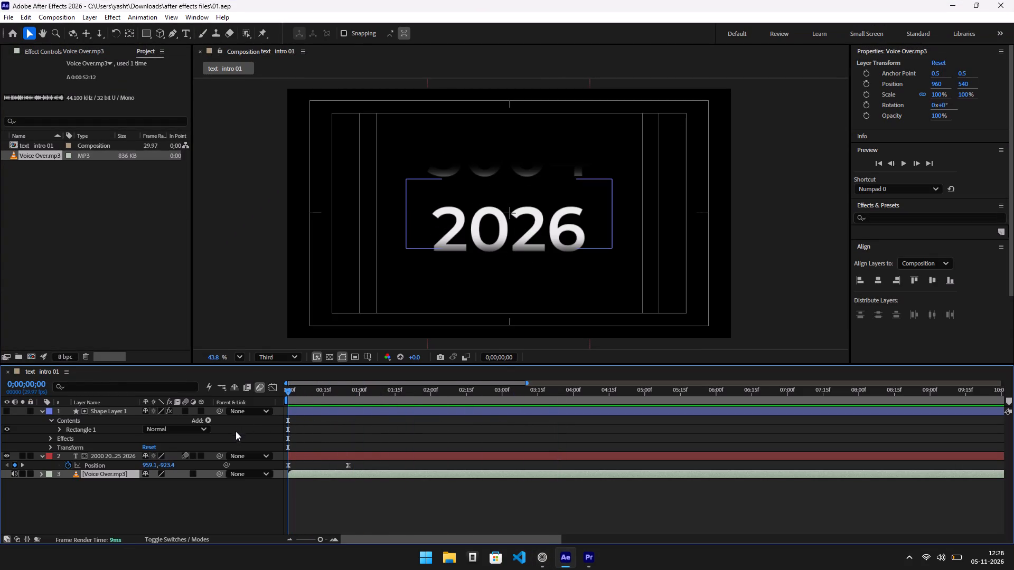
left_click(597, 565)
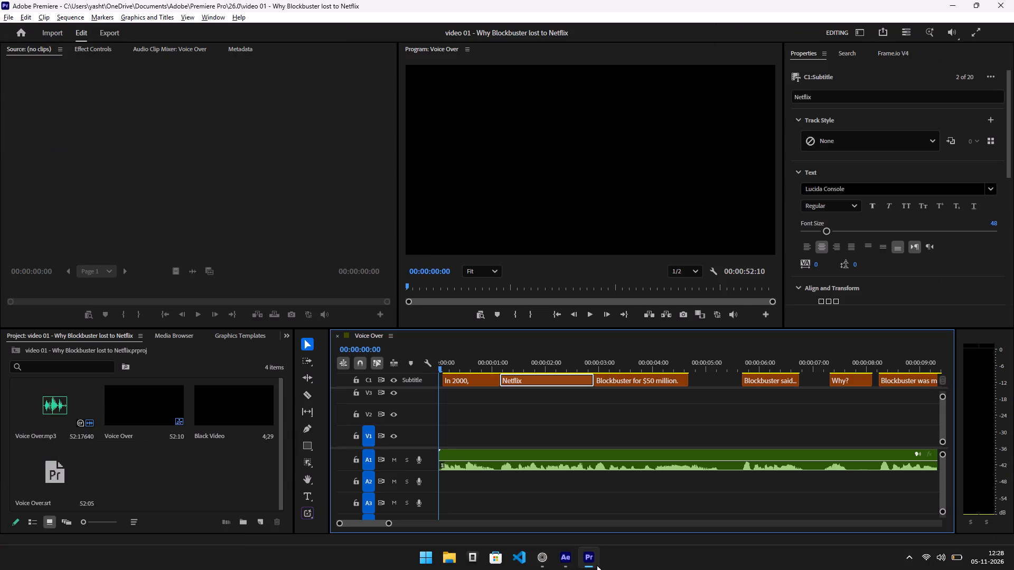
left_click(597, 565)
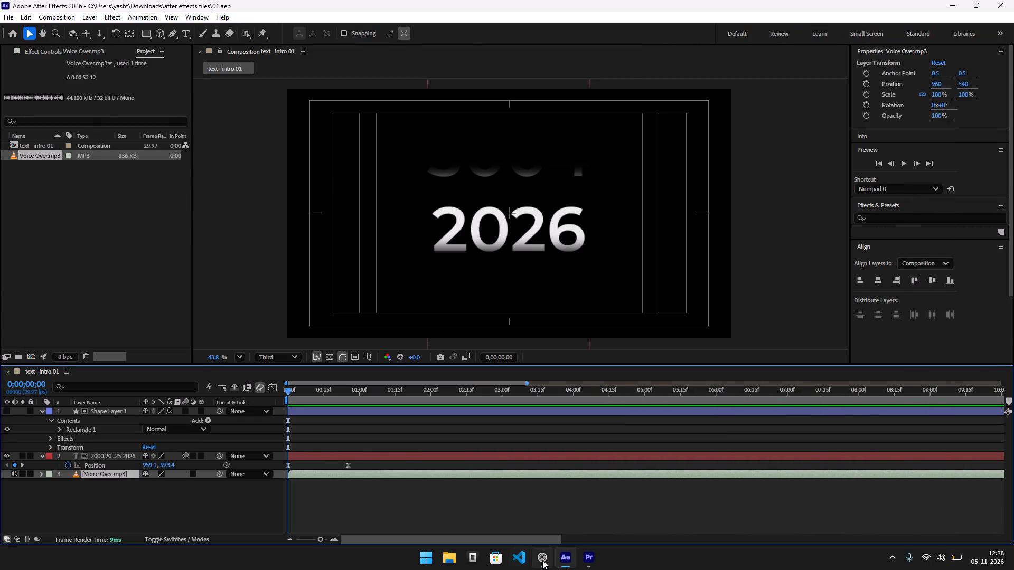
Return to the tutorial in Zen and rewatch the Floating Document Animation chapter.
left_click(542, 560)
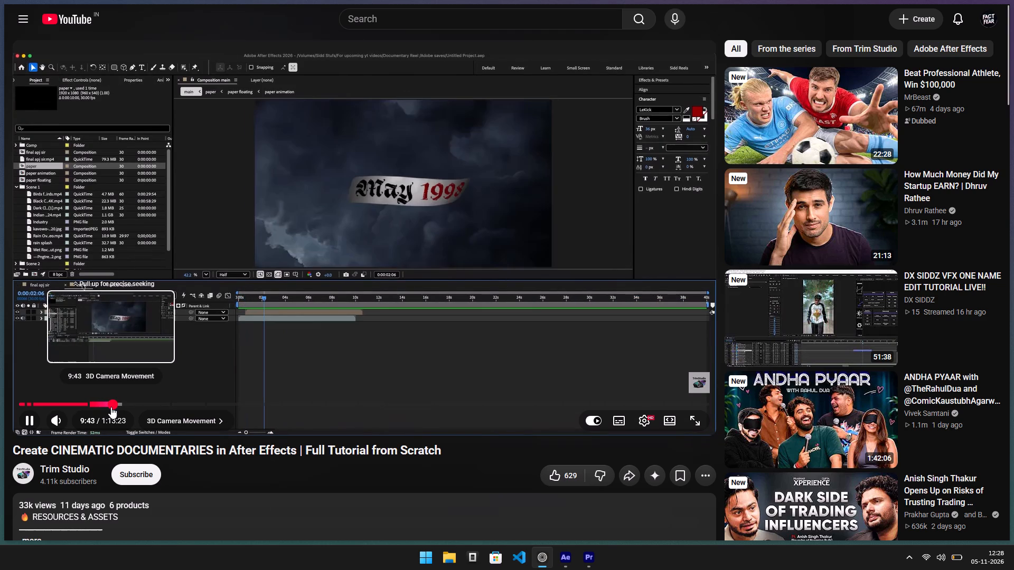
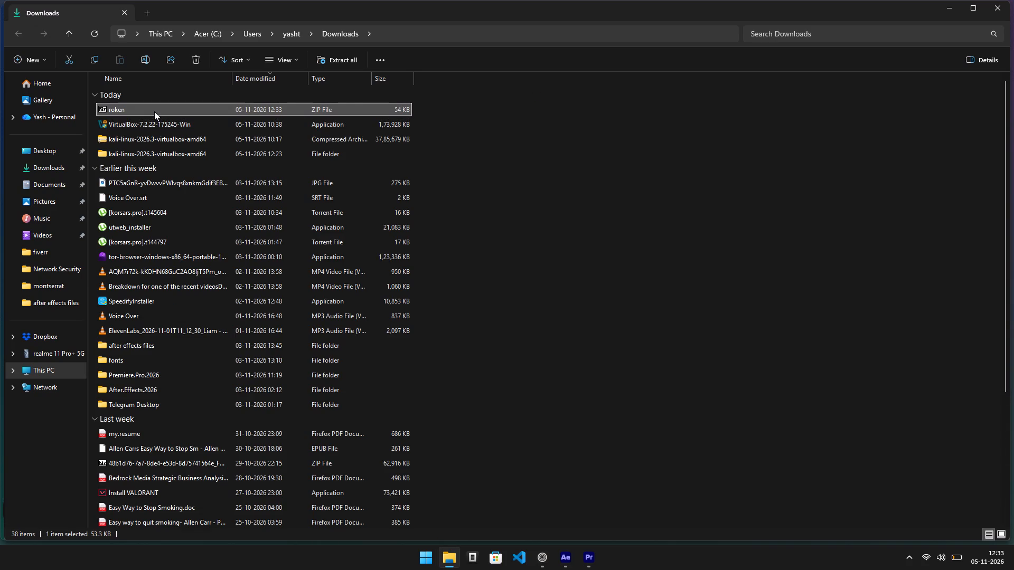
left_click_drag(140, 107, 163, 354)
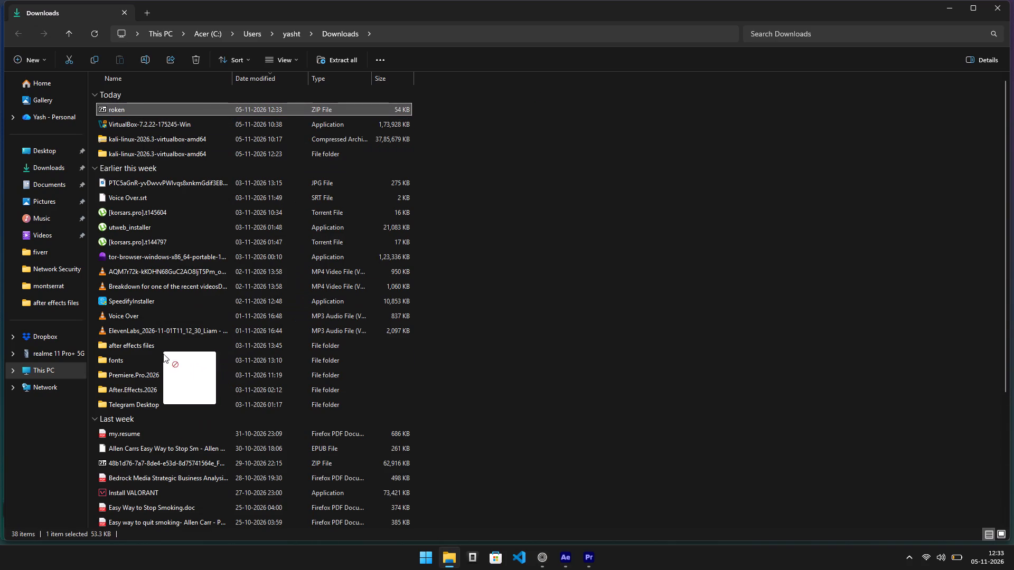
left_click_drag(163, 354, 157, 354)
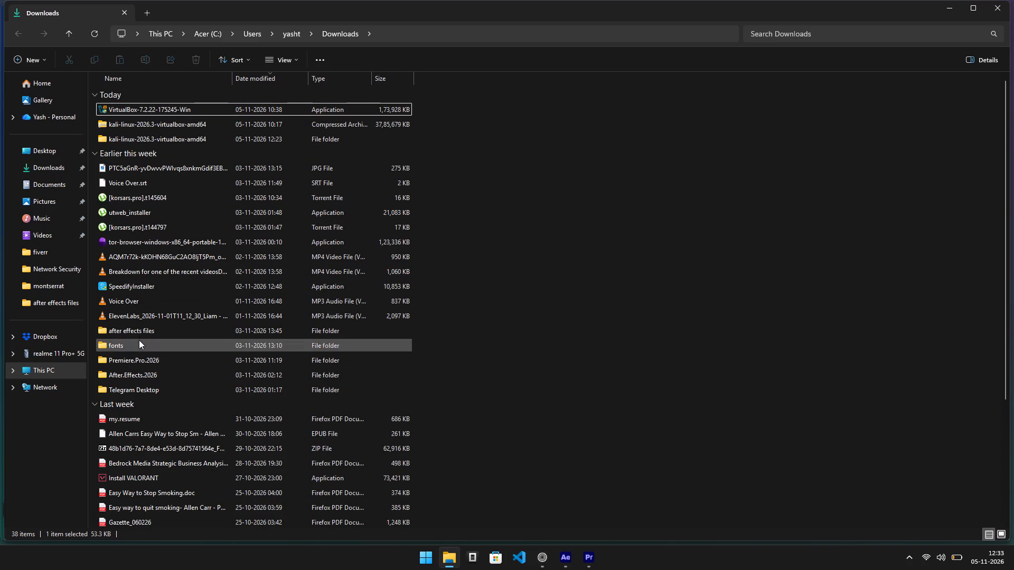
double_click(139, 340)
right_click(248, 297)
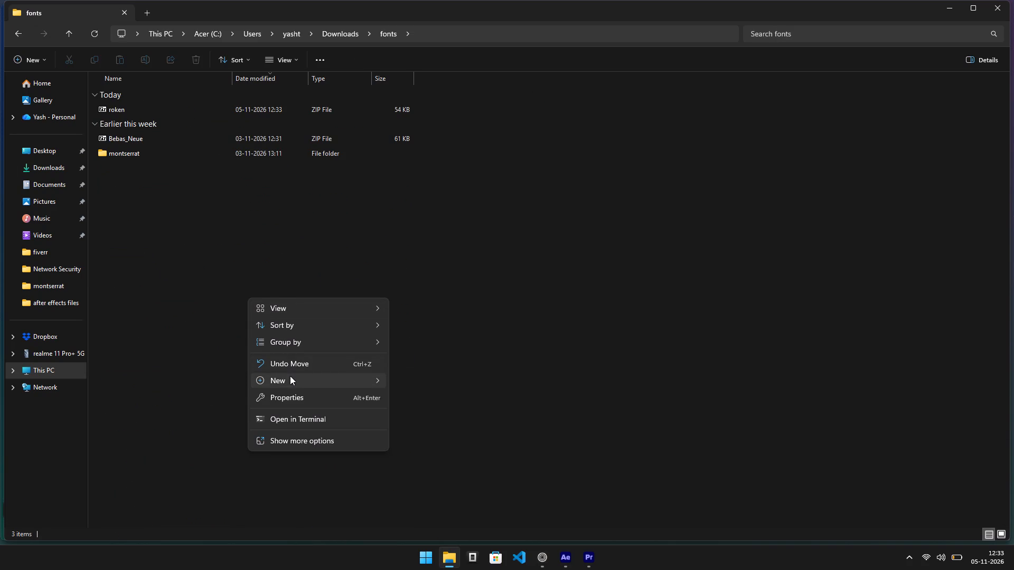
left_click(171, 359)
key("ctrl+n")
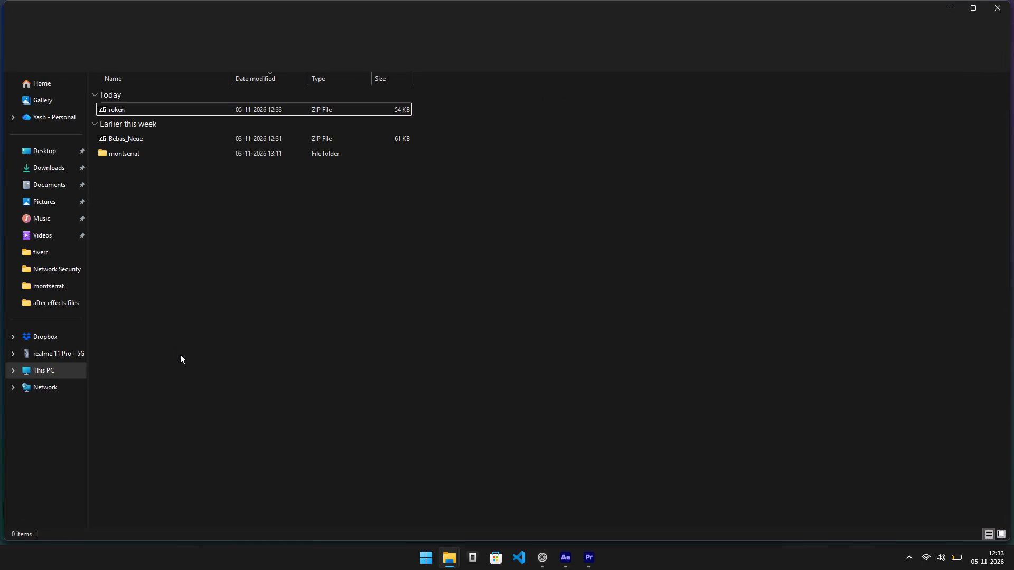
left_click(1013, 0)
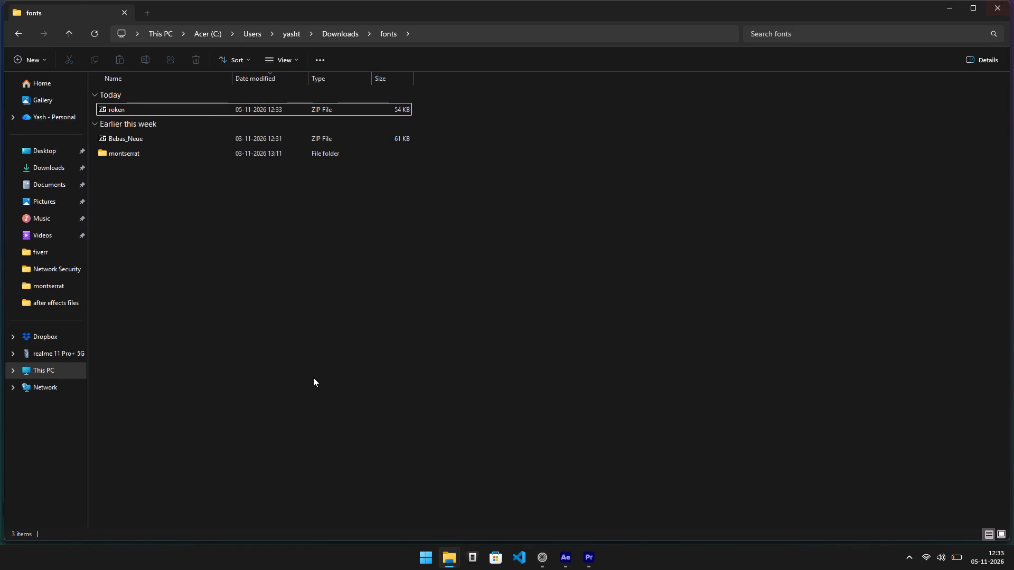
Create a new folder named roken inside the fonts folder.
right_click(311, 378)
left_click(367, 314)
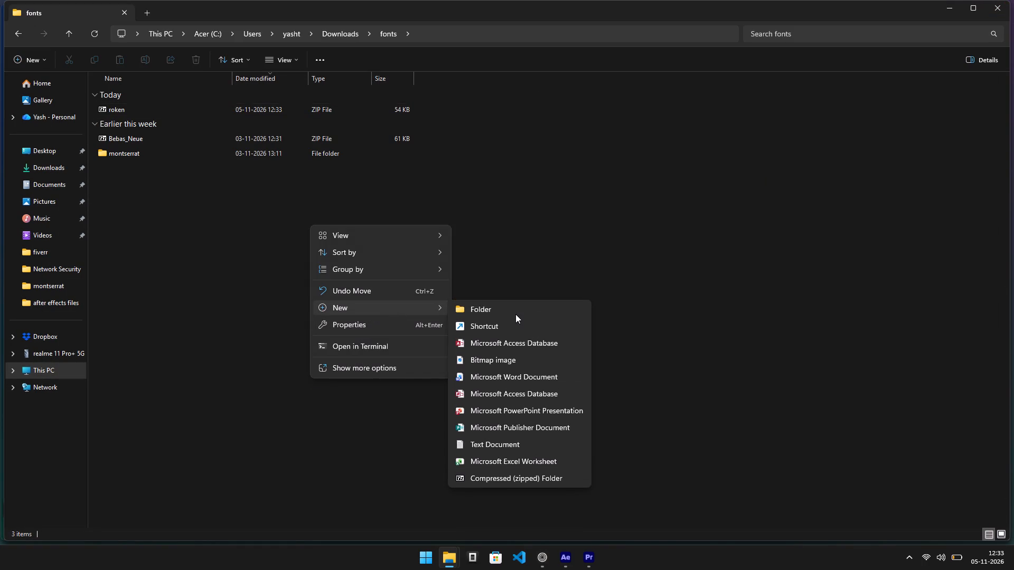
left_click(515, 314)
type("roken")
key("Return")
Move the roken ZIP file into the roken folder.
left_click_drag(129, 103, 158, 103)
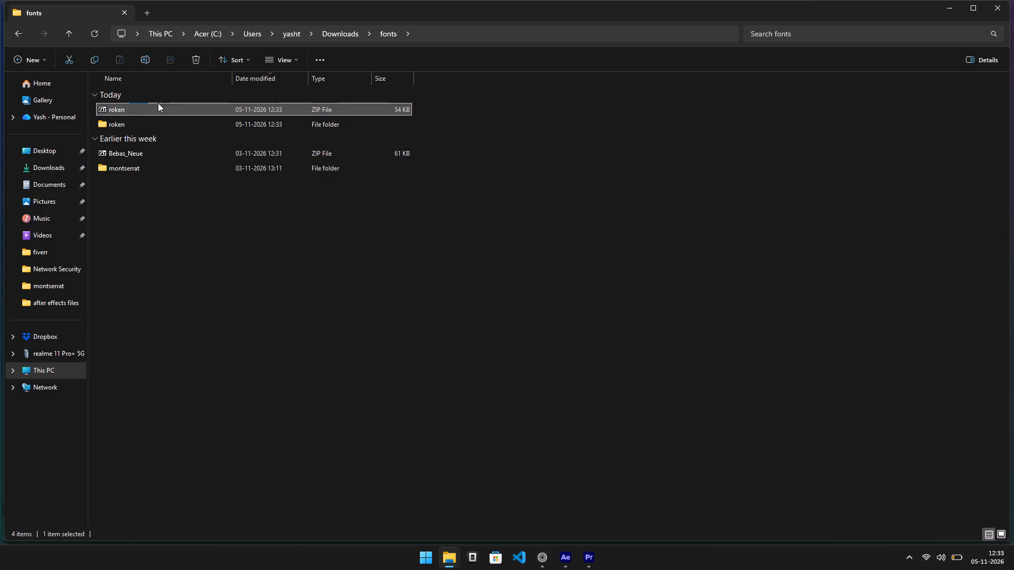
left_click_drag(158, 103, 176, 110)
left_click_drag(171, 110, 207, 128)
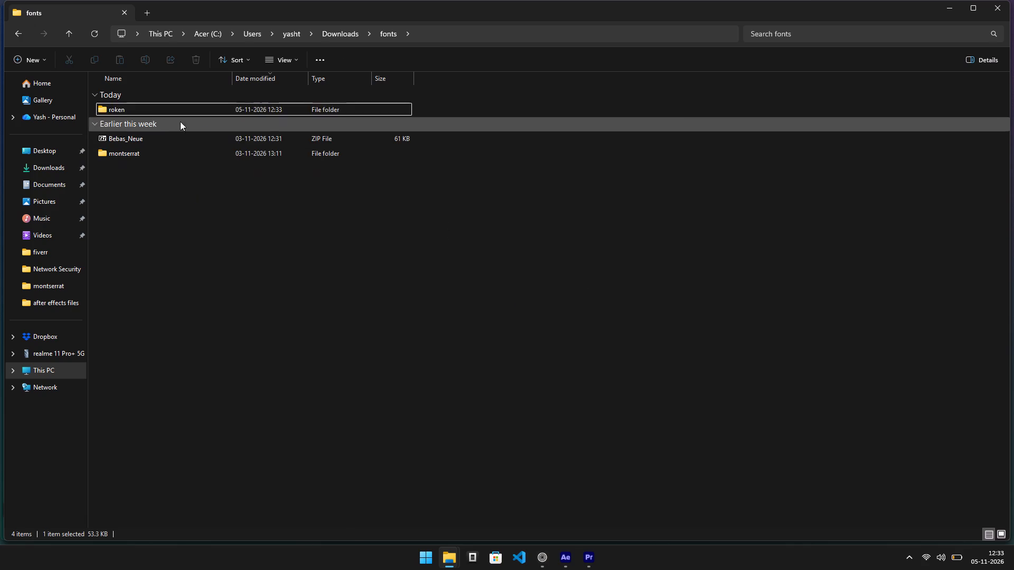
Open the roken folder and extract the roken ZIP archive's contents directly into it with 7-Zip.
double_click(156, 111)
right_click(157, 110)
left_click(157, 110)
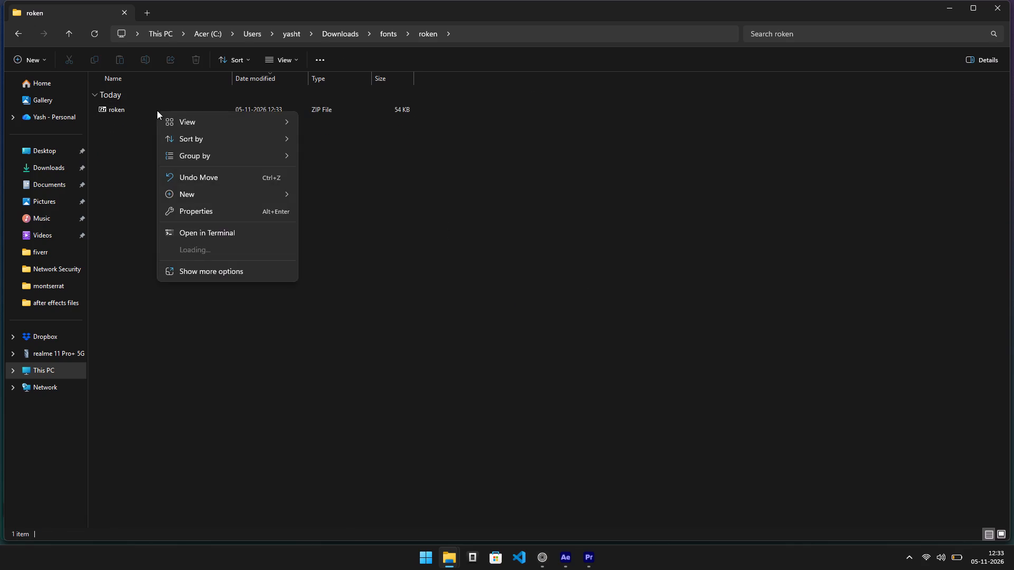
left_click(151, 111)
right_click(150, 111)
left_click(211, 308)
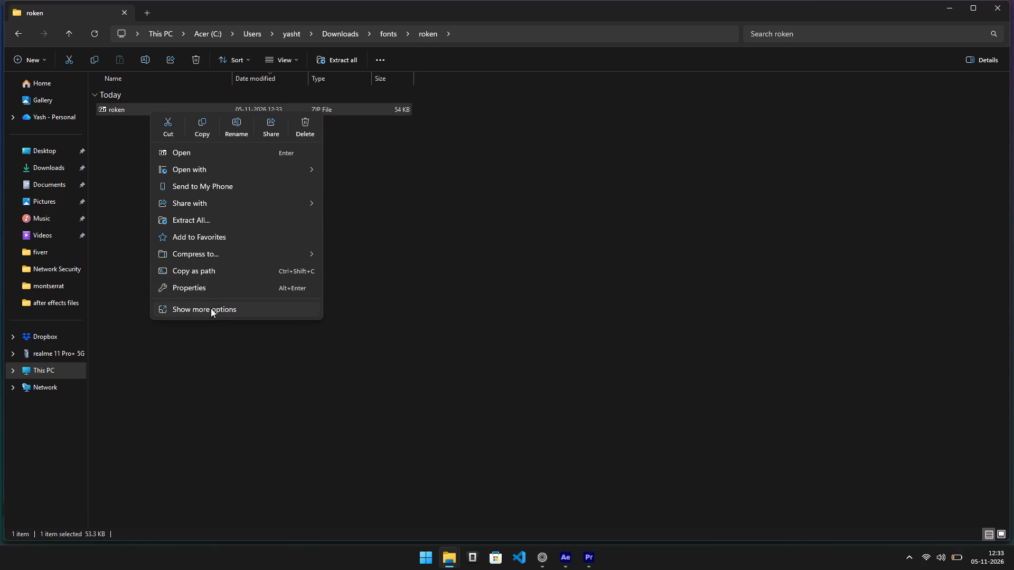
left_click(209, 167)
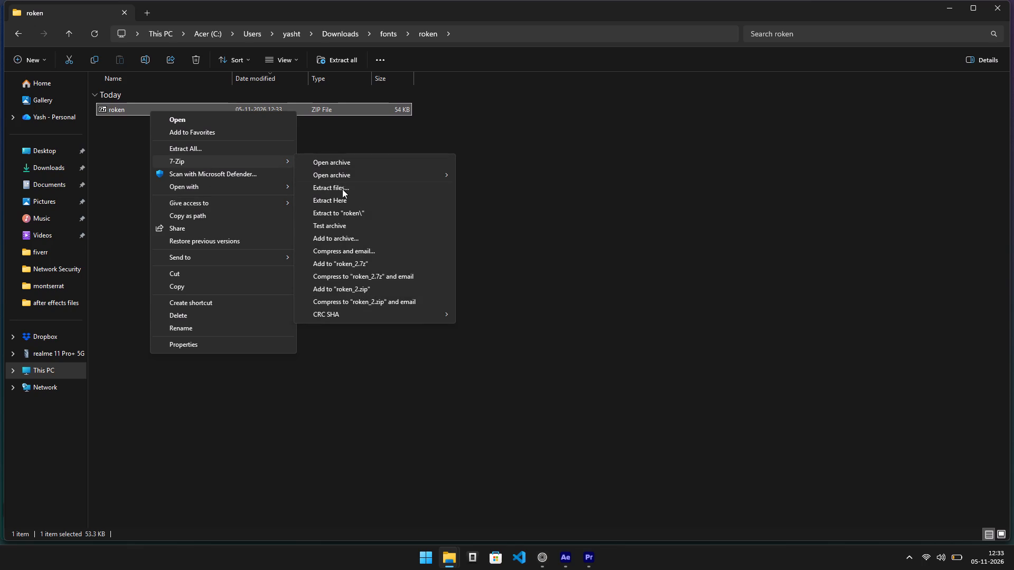
left_click(343, 200)
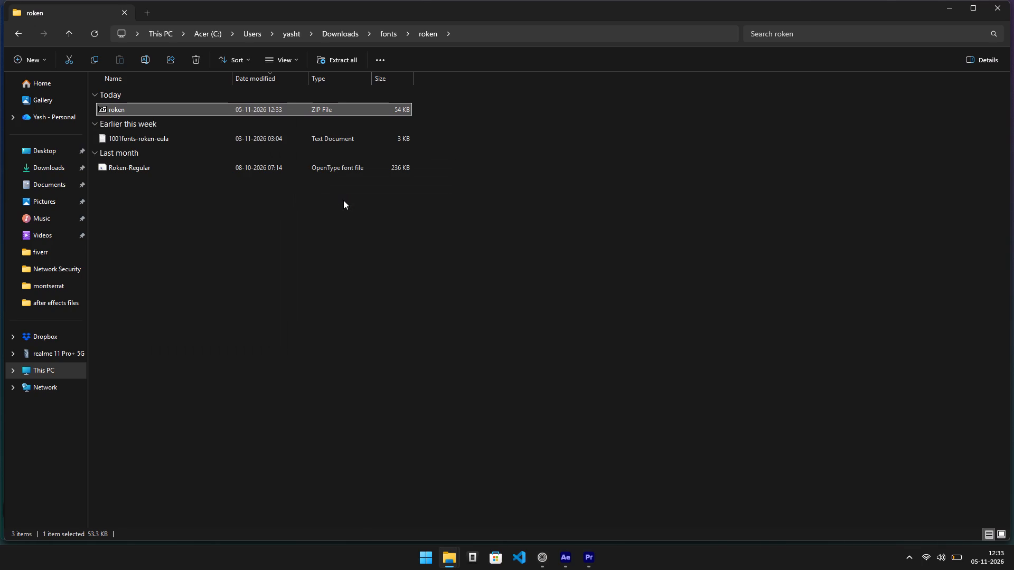
Open the Roken-Regular font file, install it, and close the font preview.
left_click_drag(166, 202, 305, 135)
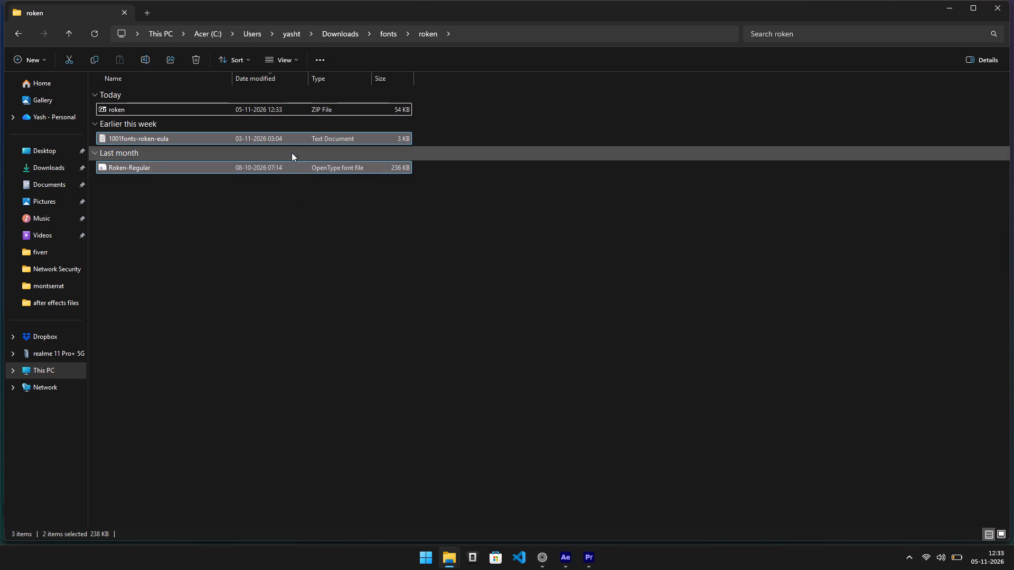
left_click(259, 174)
left_click(256, 172)
right_click(256, 172)
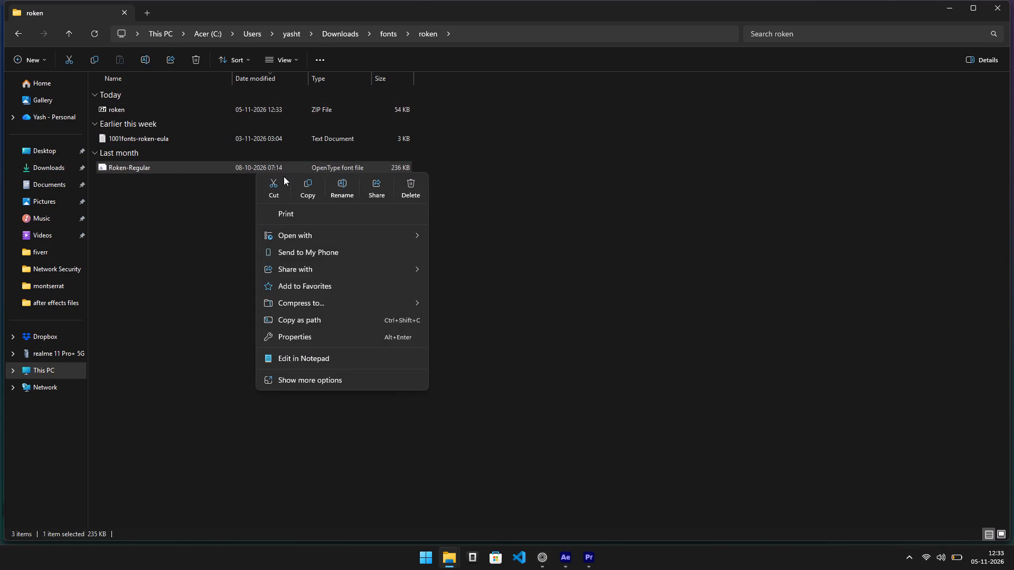
left_click(201, 168)
right_click(201, 168)
triple_click(201, 168)
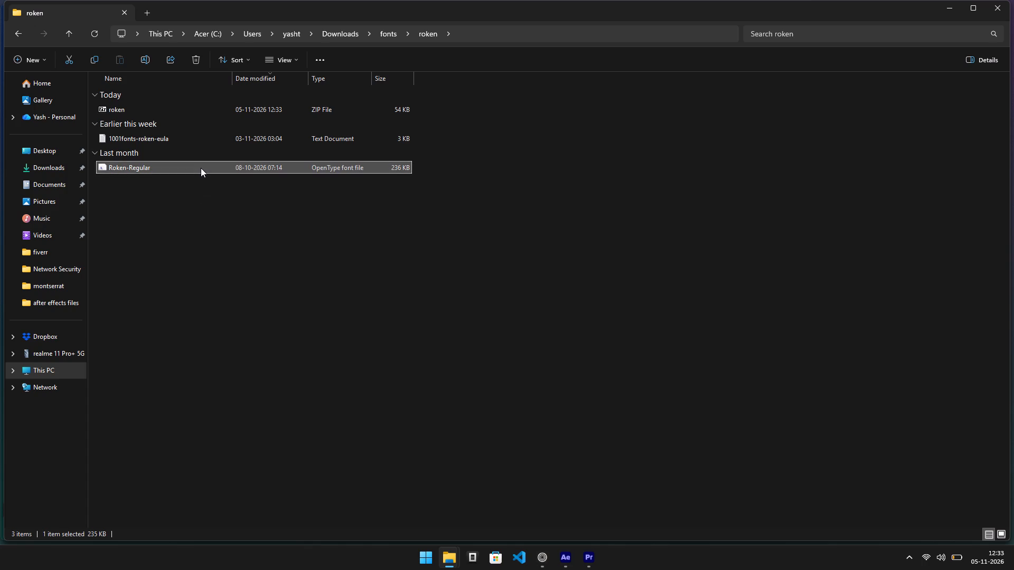
left_click(142, 98)
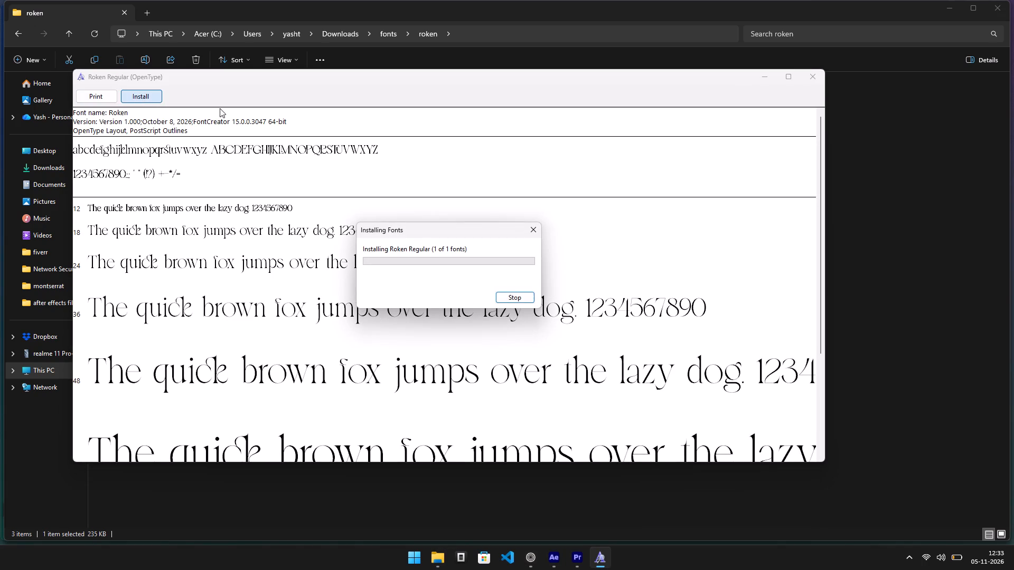
left_click(811, 84)
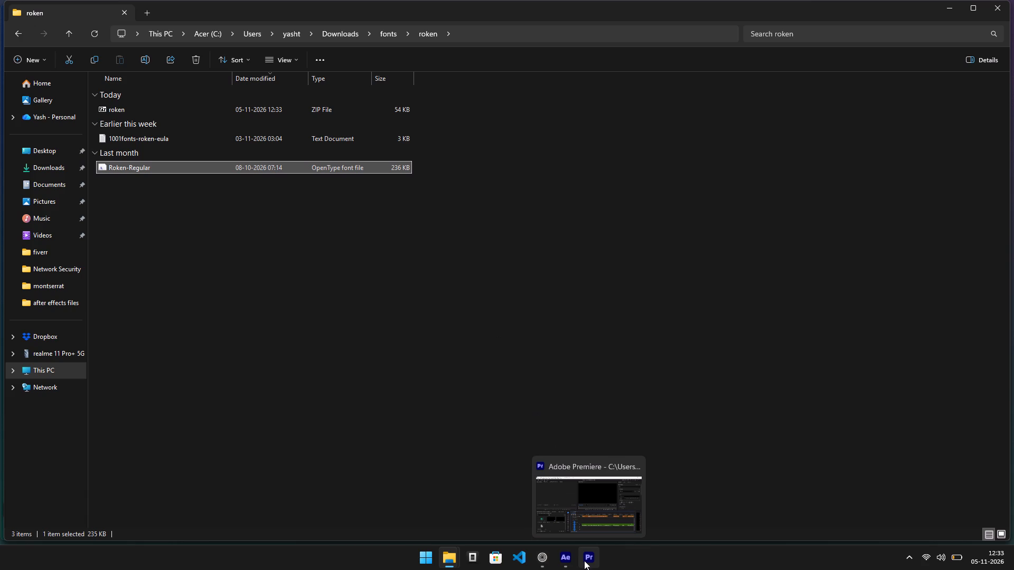
Switch to After Effects and set the years text layer's font to Roken.
left_click(567, 560)
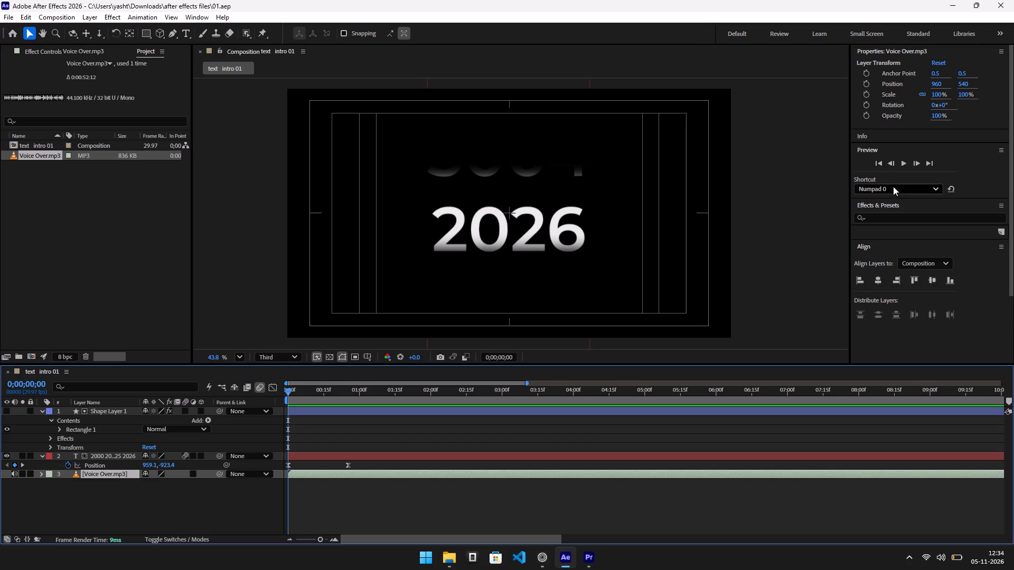
left_click(353, 460)
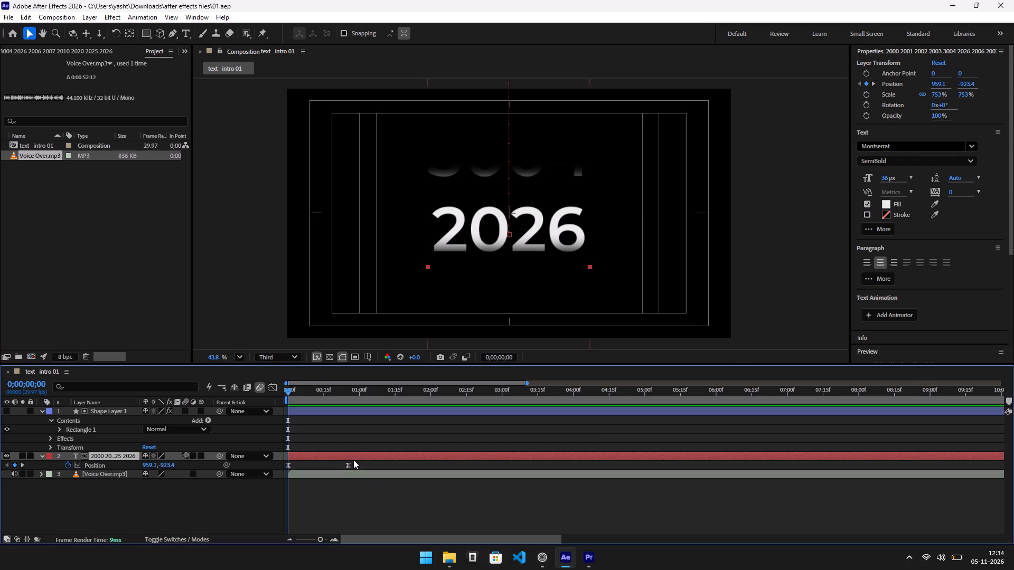
double_click(891, 143)
triple_click(896, 149)
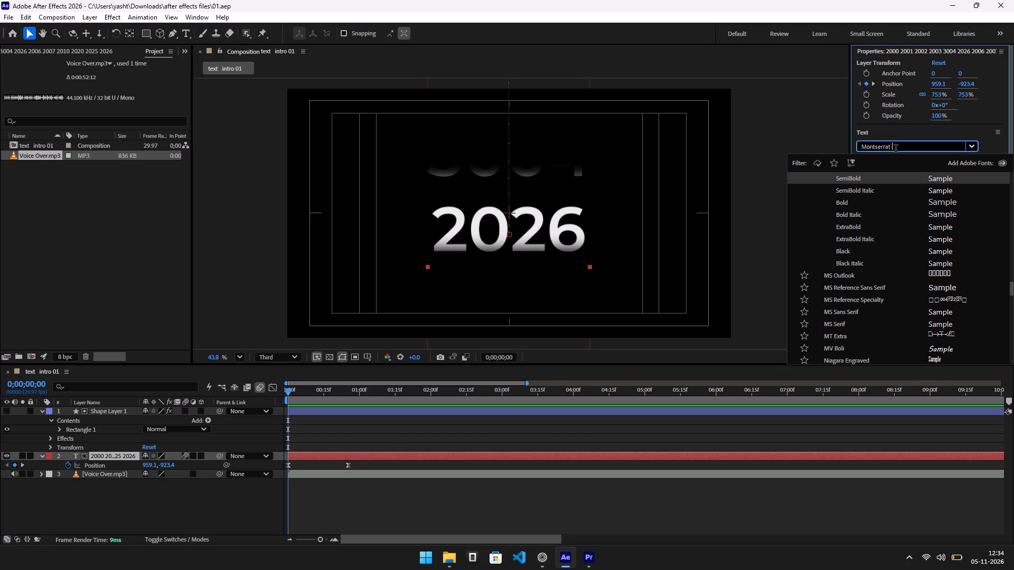
type("roken")
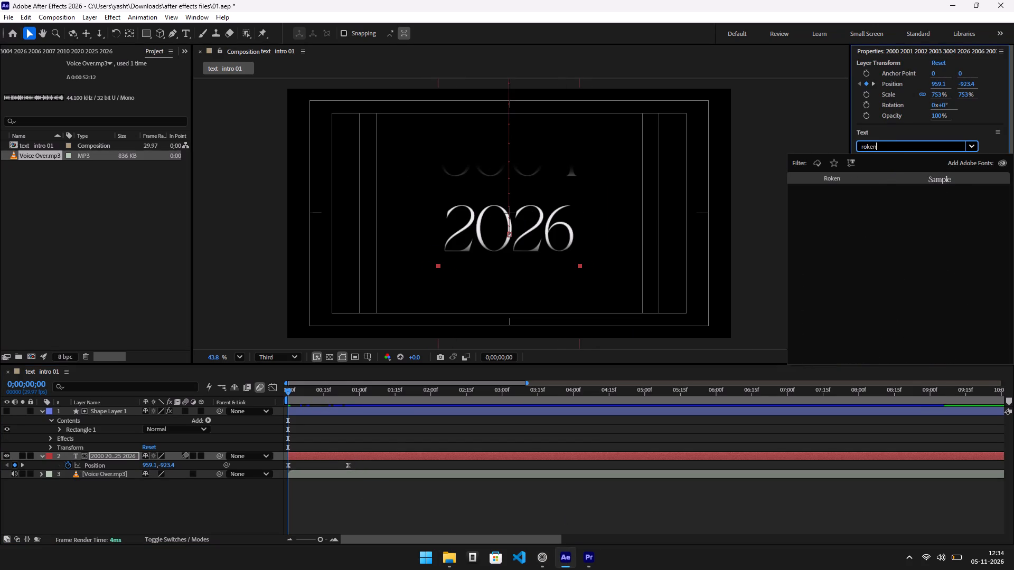
key("Return")
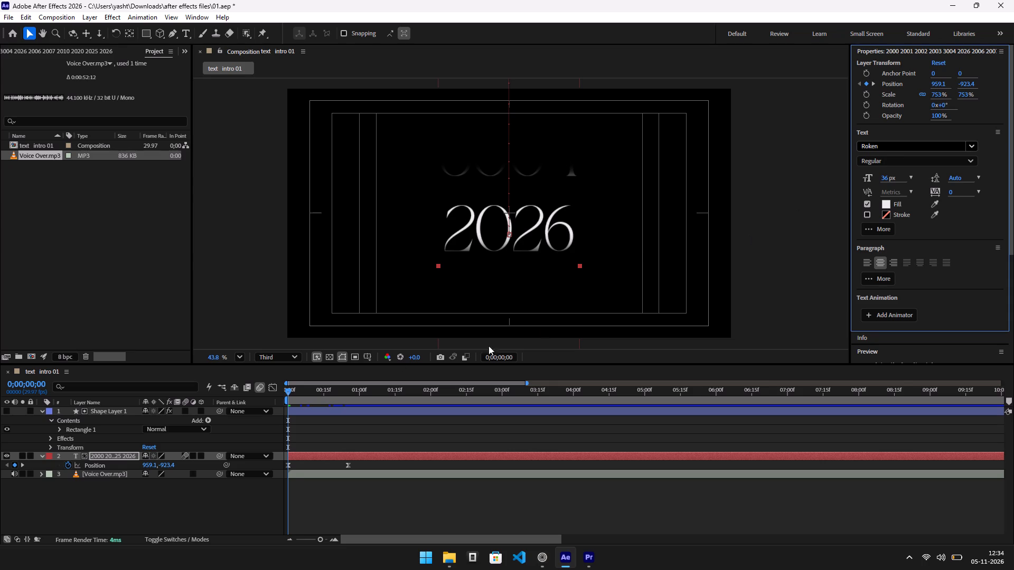
Play back and scrub the scrolling year animation from the start to review it in the new font.
key("space")
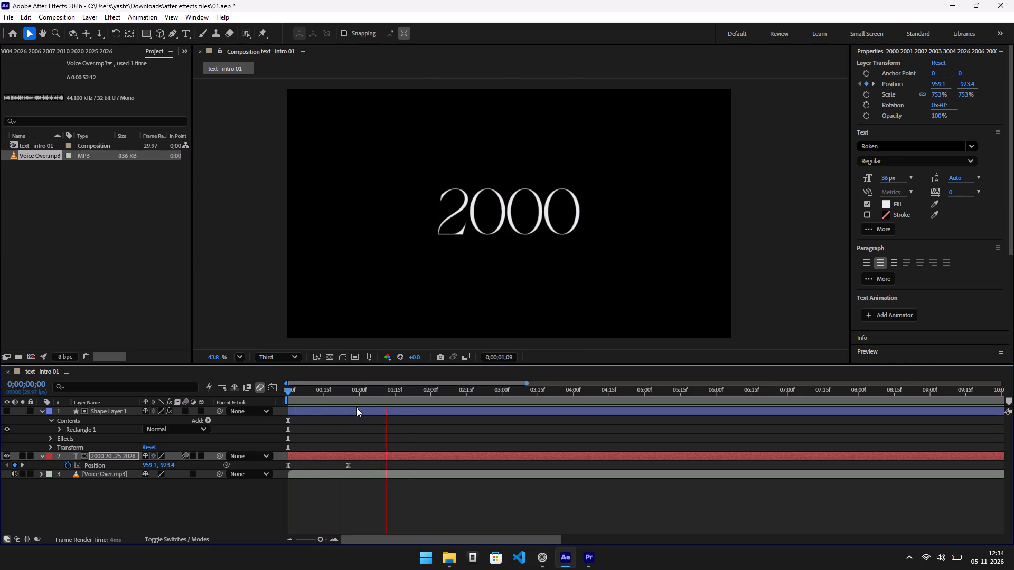
key("space")
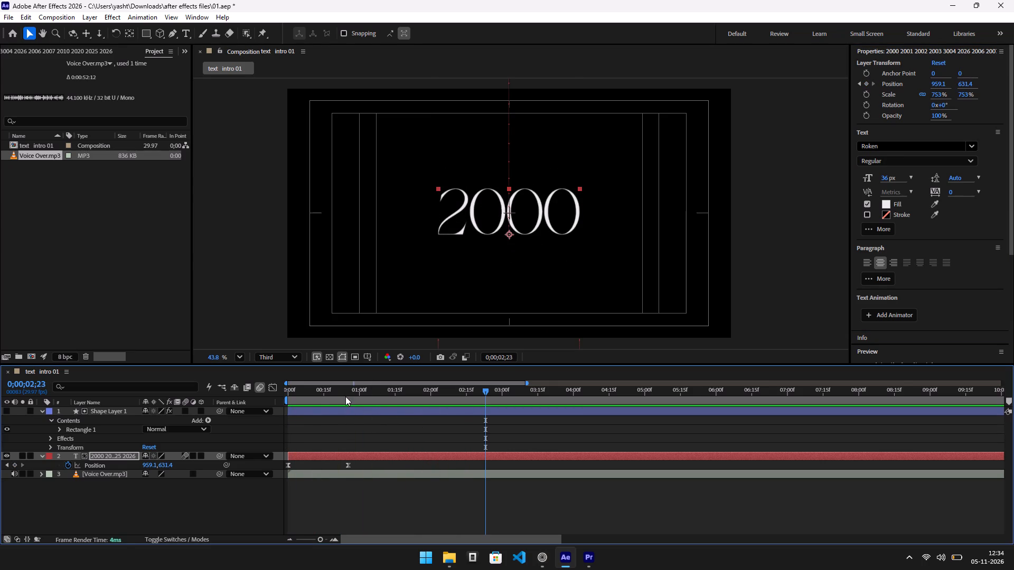
left_click_drag(345, 396, 238, 395)
key("space")
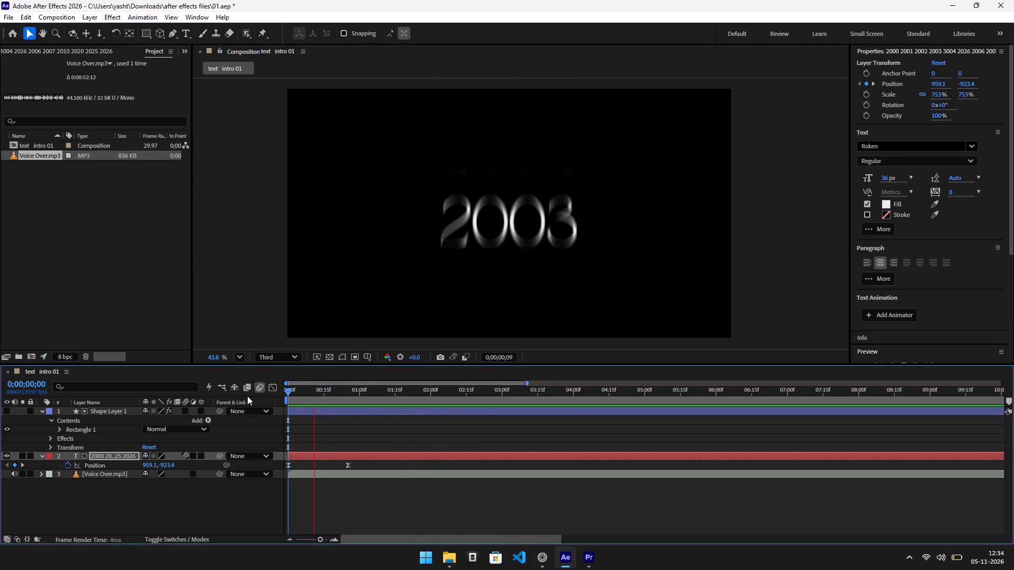
key("space")
key("space")
left_click_drag(380, 403, 367, 402)
left_click_drag(367, 395, 326, 394)
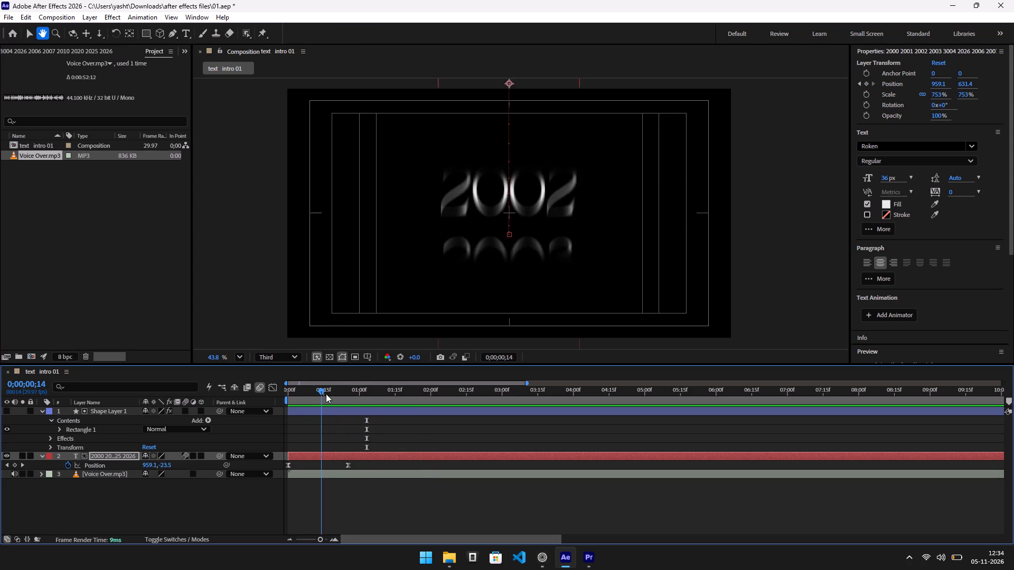
left_click_drag(326, 394, 349, 394)
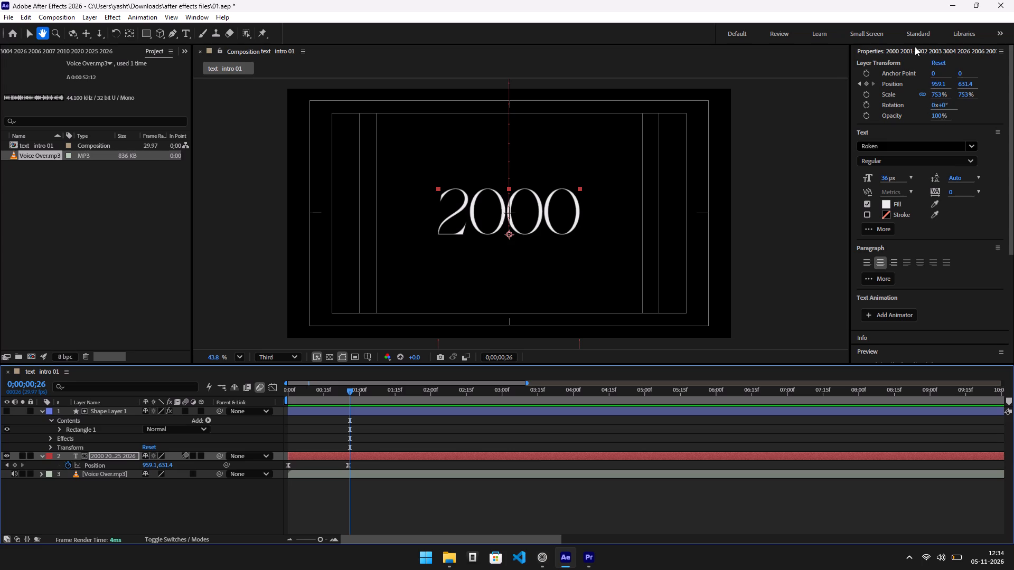
Expand the effects and presets library and search it for glow.
scroll(926, 193, "down", 3)
scroll(991, 310, "down", 3)
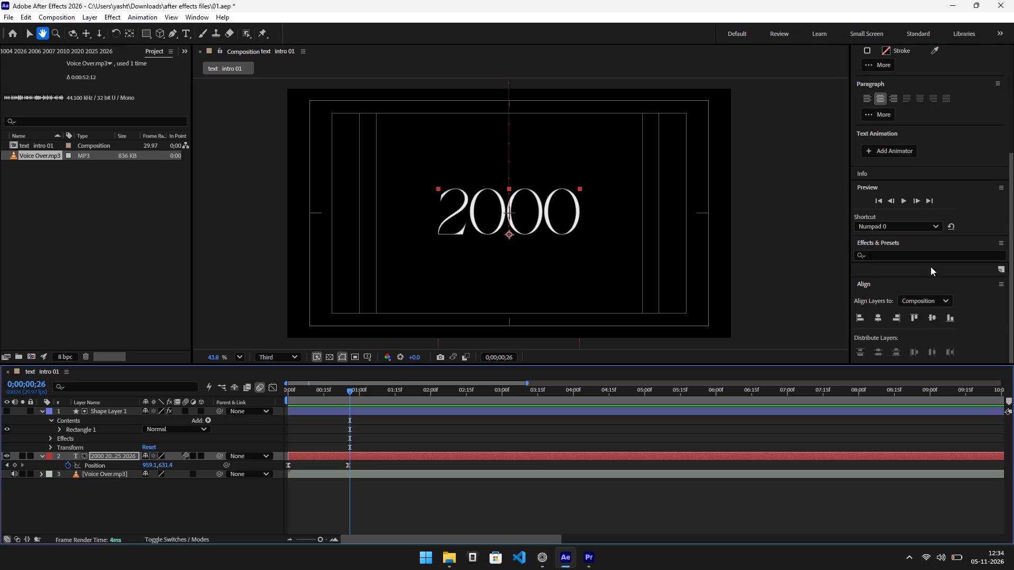
left_click(929, 183)
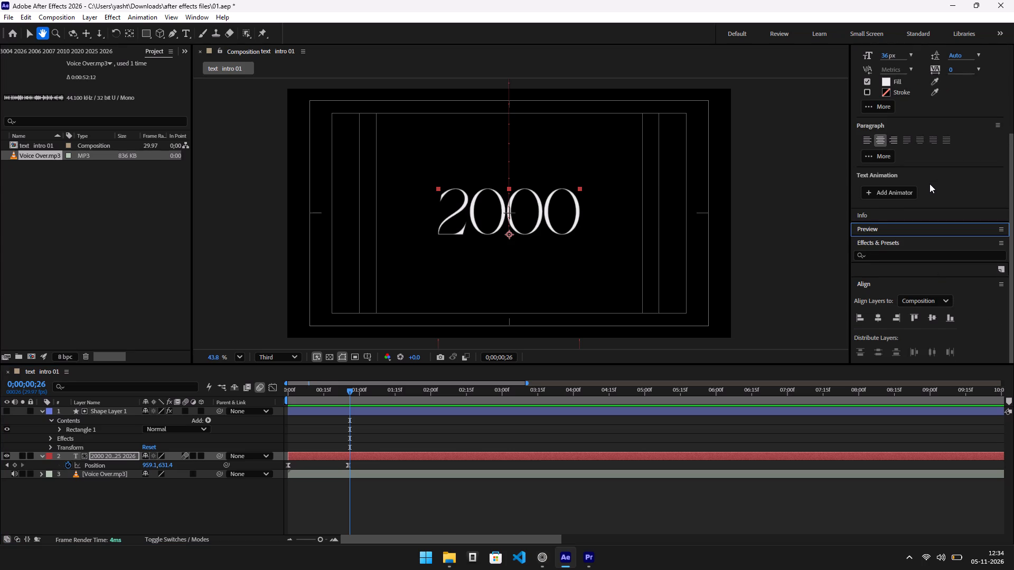
scroll(934, 208, "up", 12)
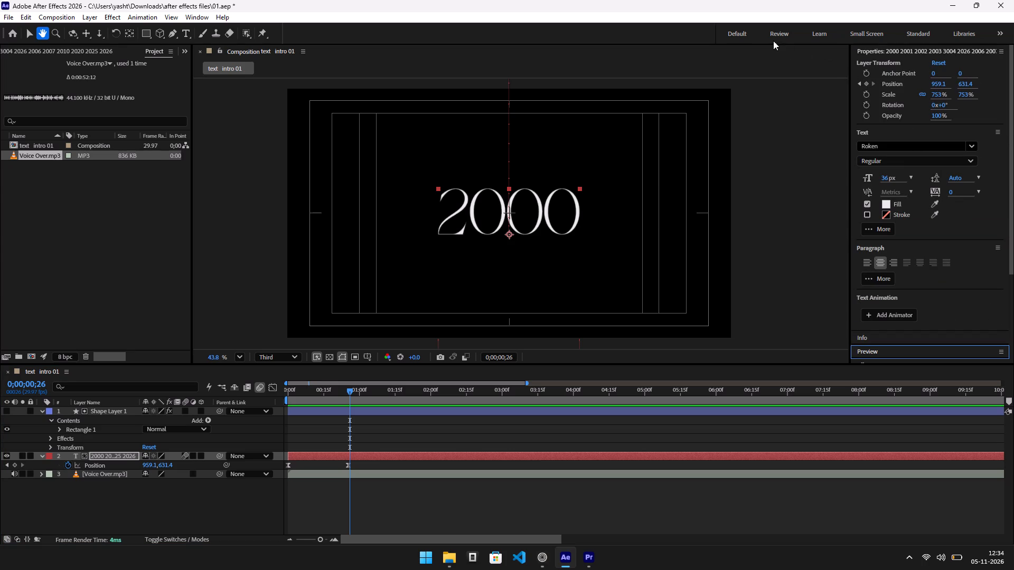
left_click(1002, 33)
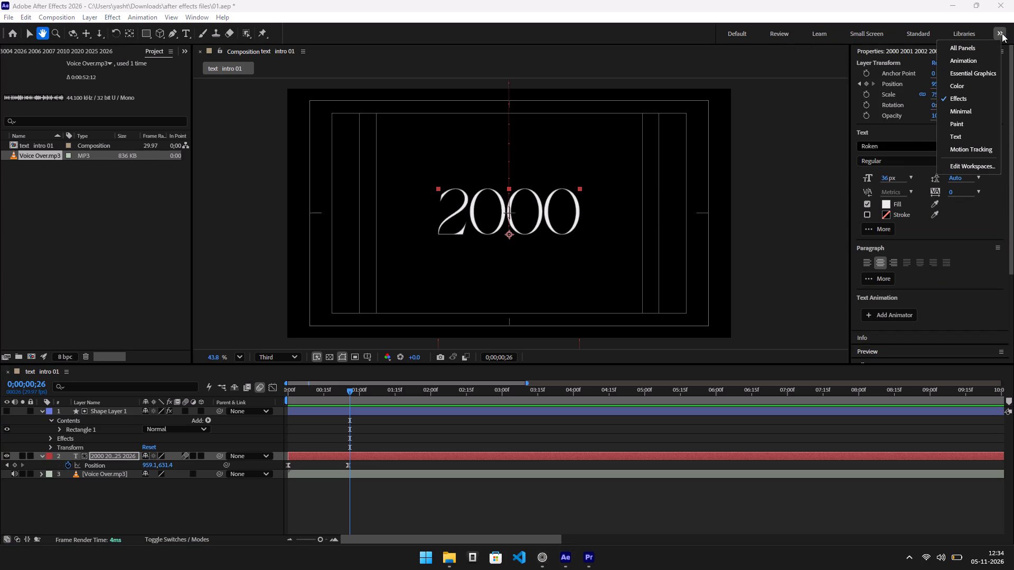
left_click(976, 100)
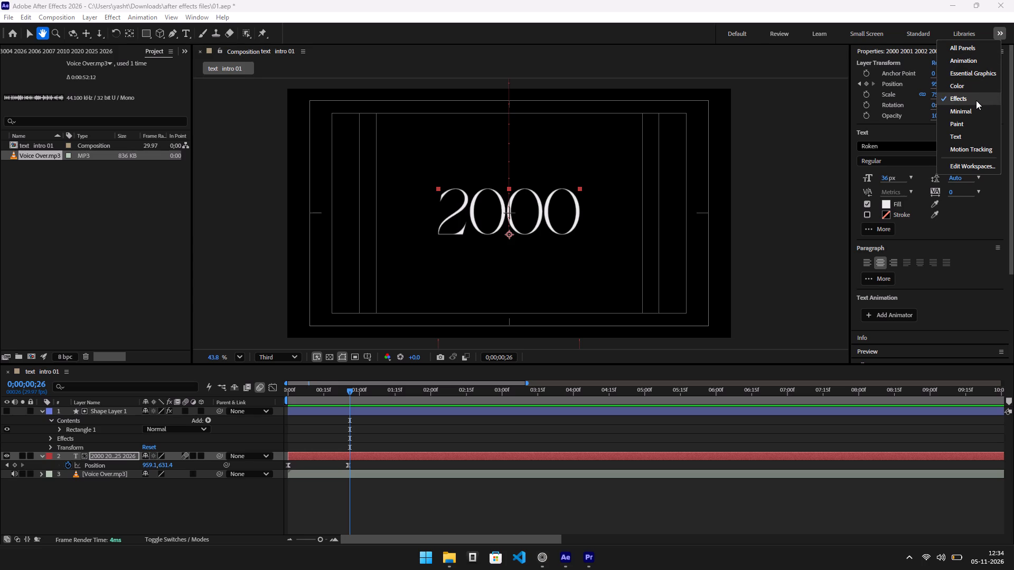
scroll(971, 221, "down", 11)
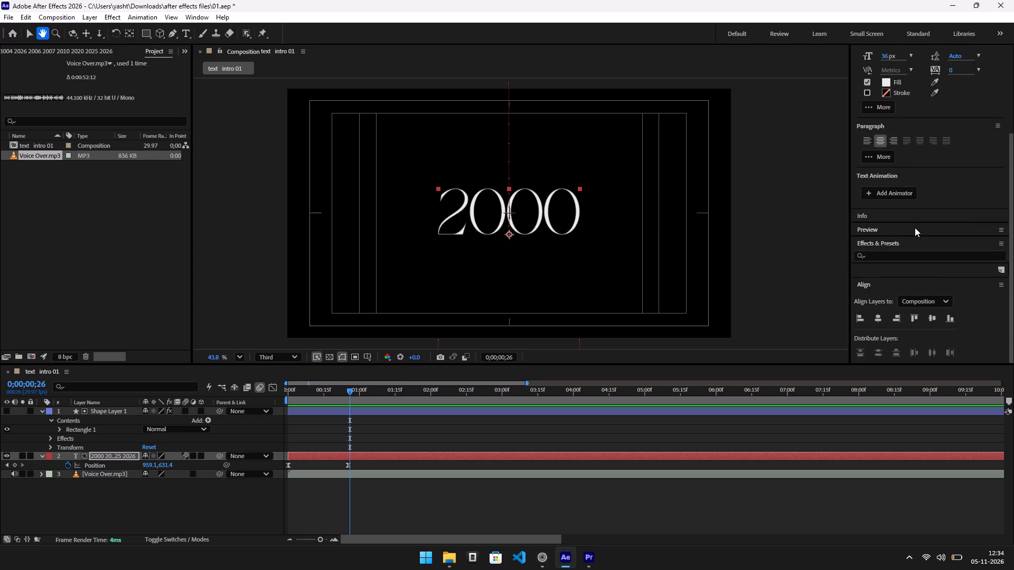
left_click(904, 248)
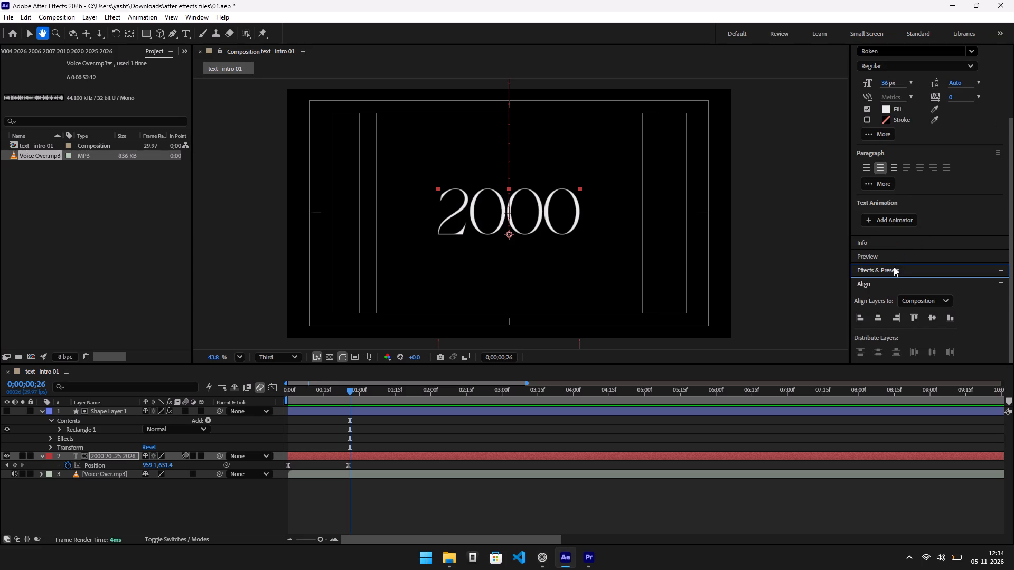
left_click(894, 267)
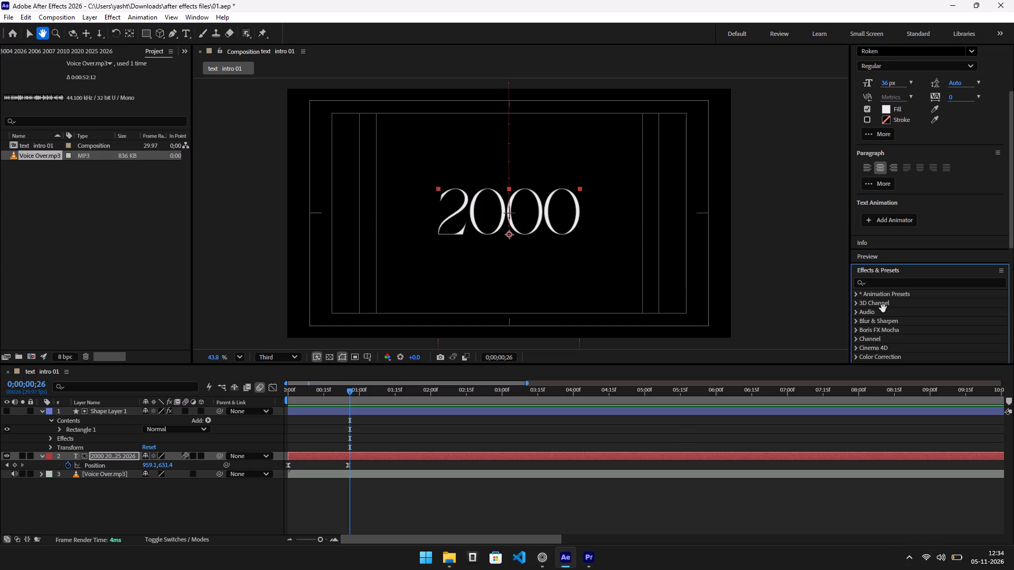
left_click(886, 287)
type("glow")
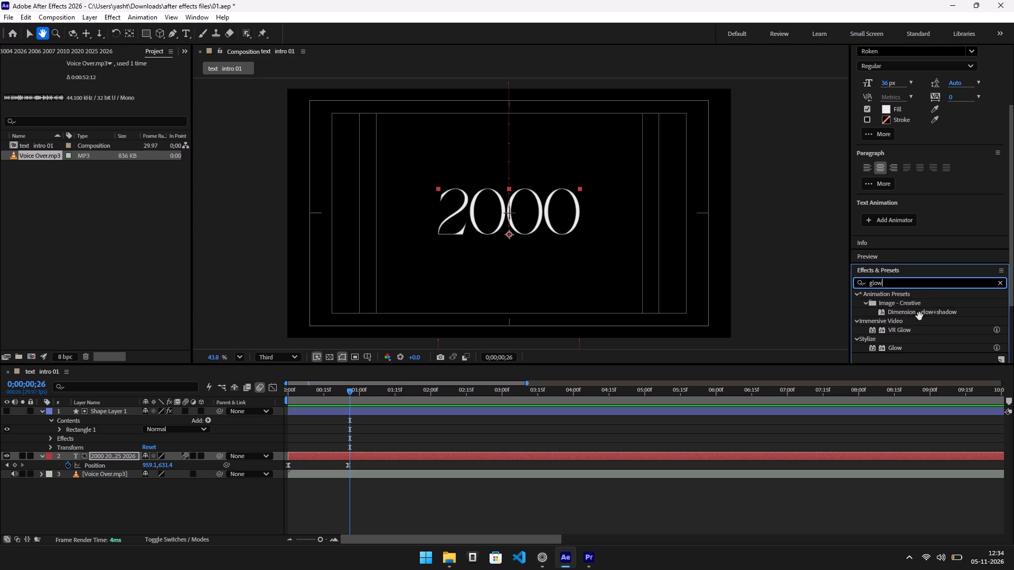
Return to the Selection tool and apply the Stylize Glow effect to the years text layer.
left_click_drag(907, 349, 769, 332)
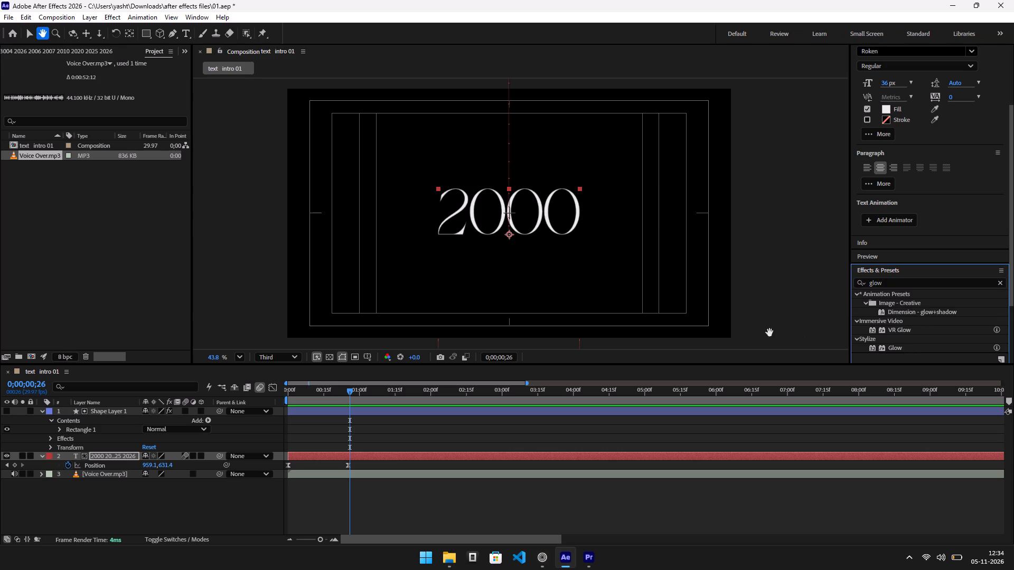
left_click_drag(769, 332, 912, 350)
scroll(910, 350, "down", 2)
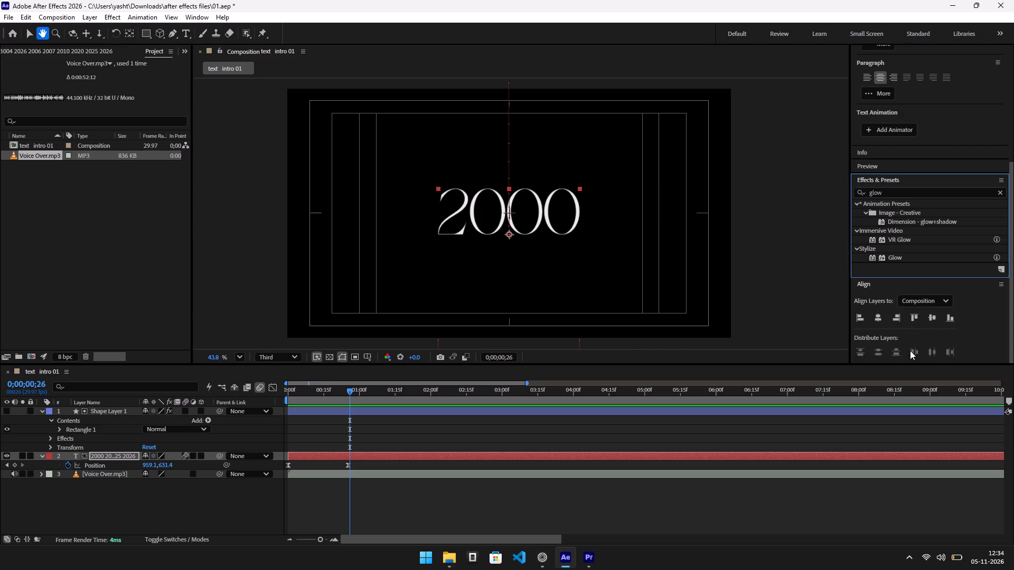
left_click_drag(894, 261, 608, 416)
left_click_drag(608, 416, 862, 292)
left_click(35, 34)
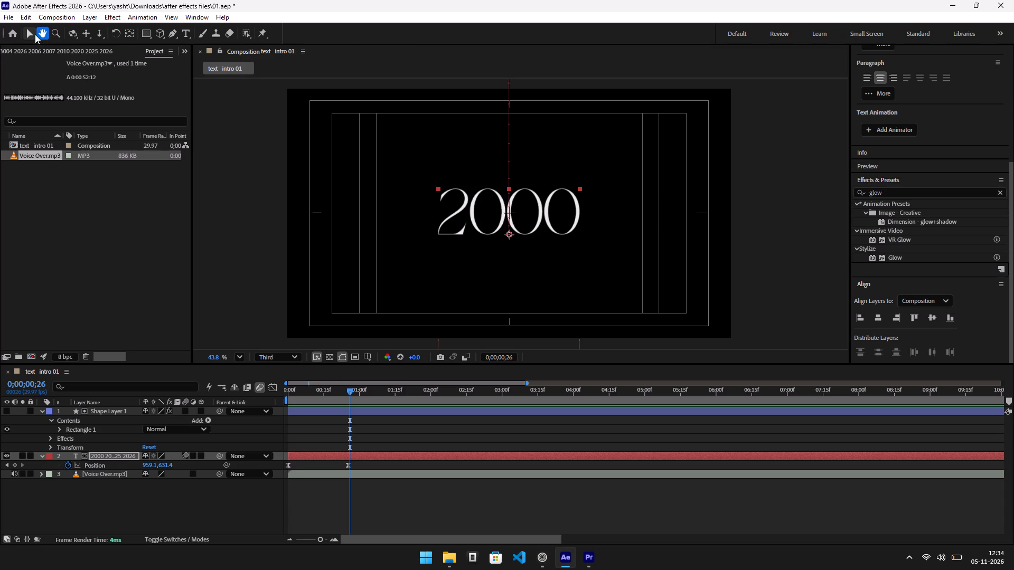
left_click_drag(898, 257, 639, 328)
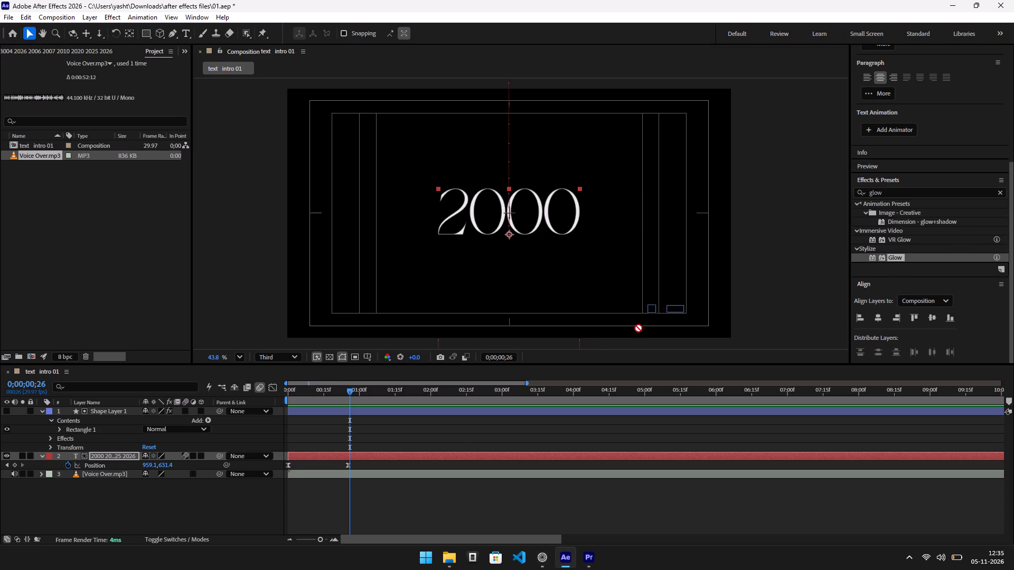
left_click_drag(639, 328, 381, 455)
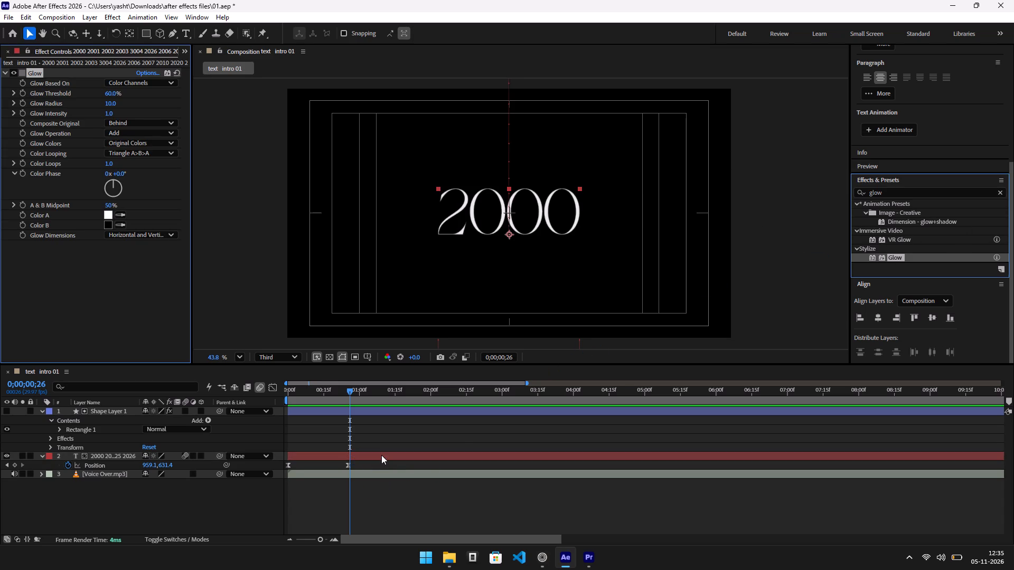
key("space")
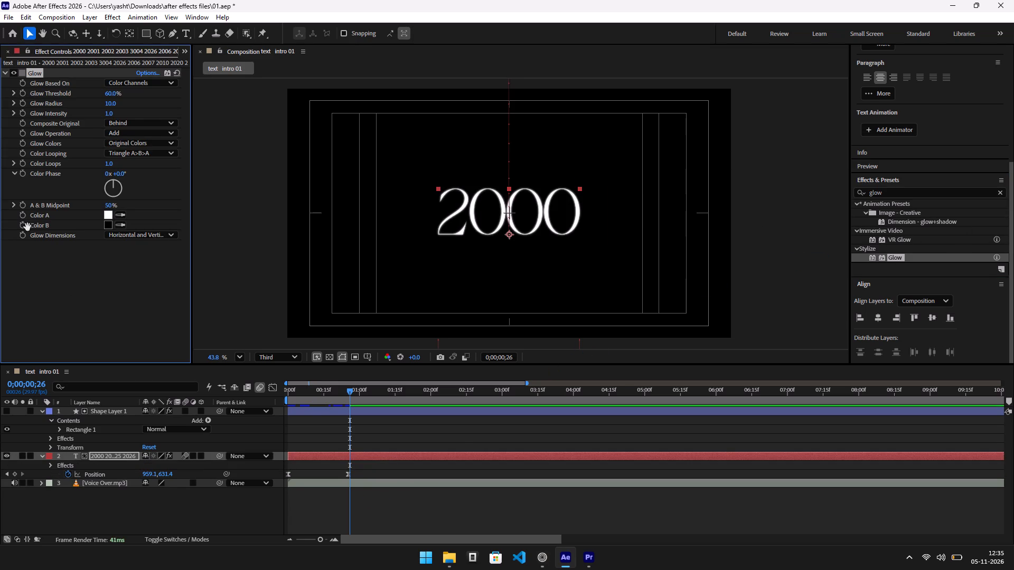
Play back the scrolling year animation from the start to review the newly applied glow.
key("space")
left_click_drag(409, 398, 208, 402)
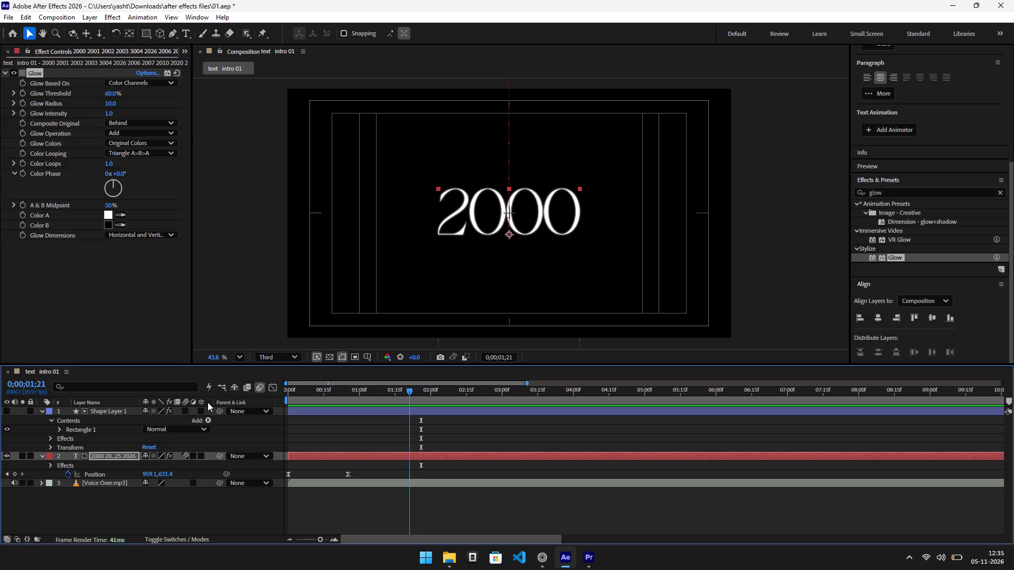
left_click_drag(208, 402, 148, 402)
key("space")
key("space")
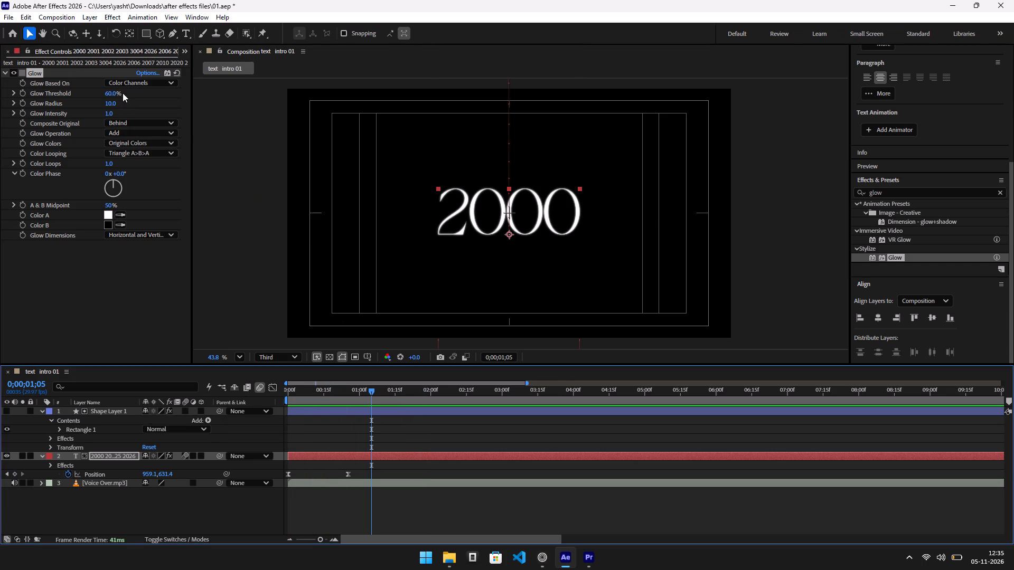
Set the years text layer's Glow Threshold to 87.2% and Glow Radius to 26.
left_click_drag(107, 94, 175, 102)
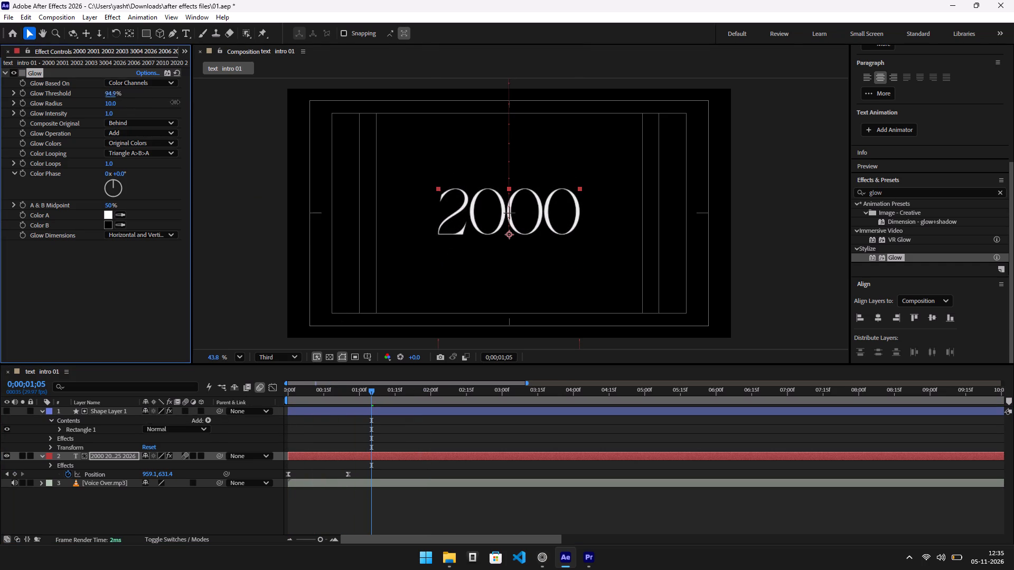
left_click_drag(175, 102, 117, 119)
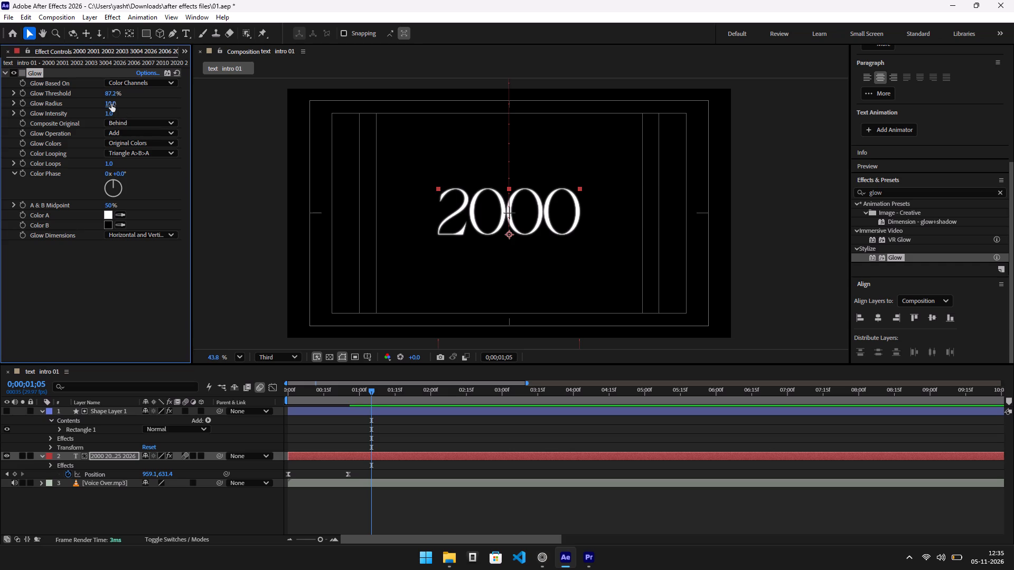
left_click_drag(111, 104, 125, 107)
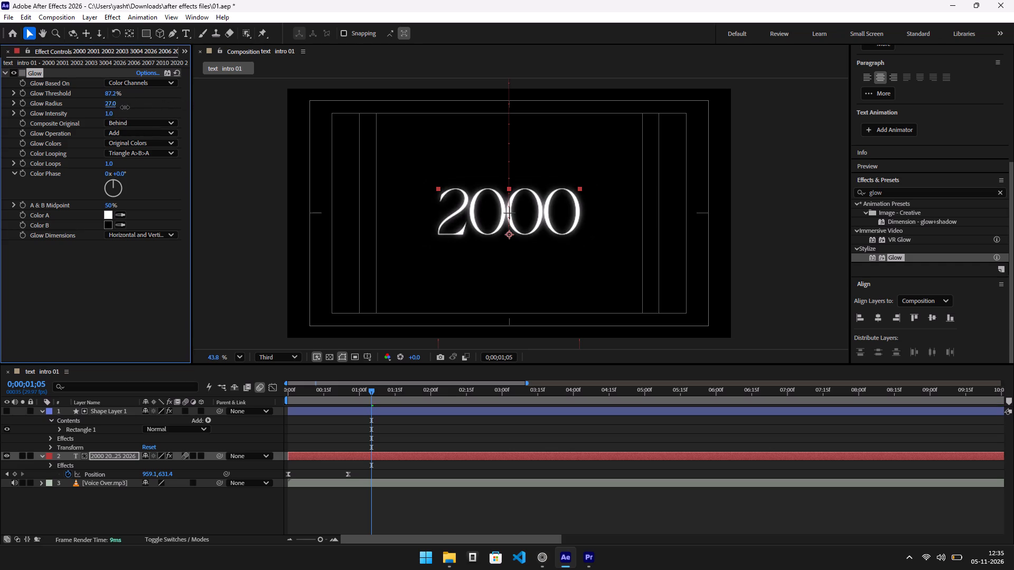
left_click_drag(125, 107, 130, 110)
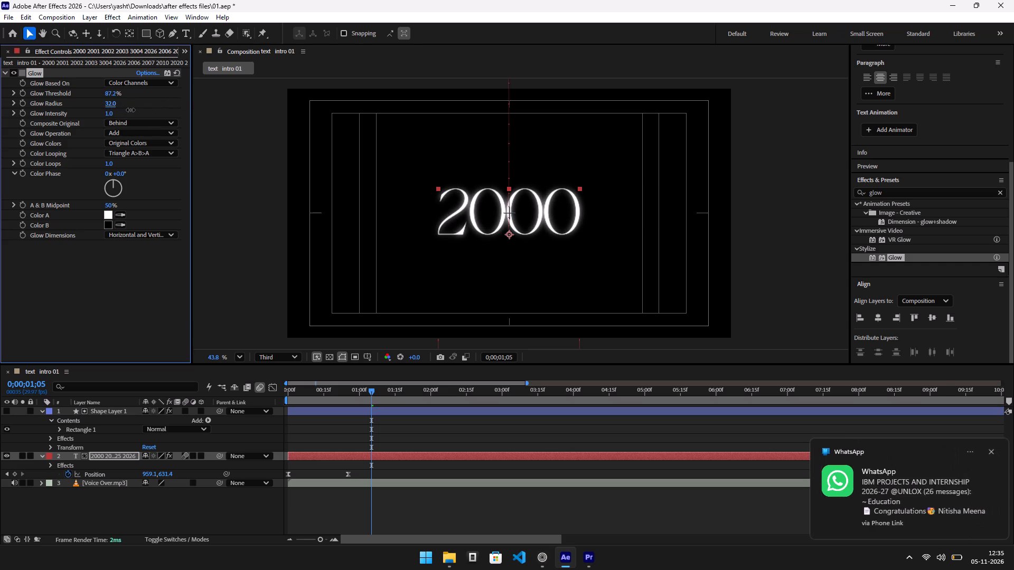
left_click_drag(130, 110, 127, 110)
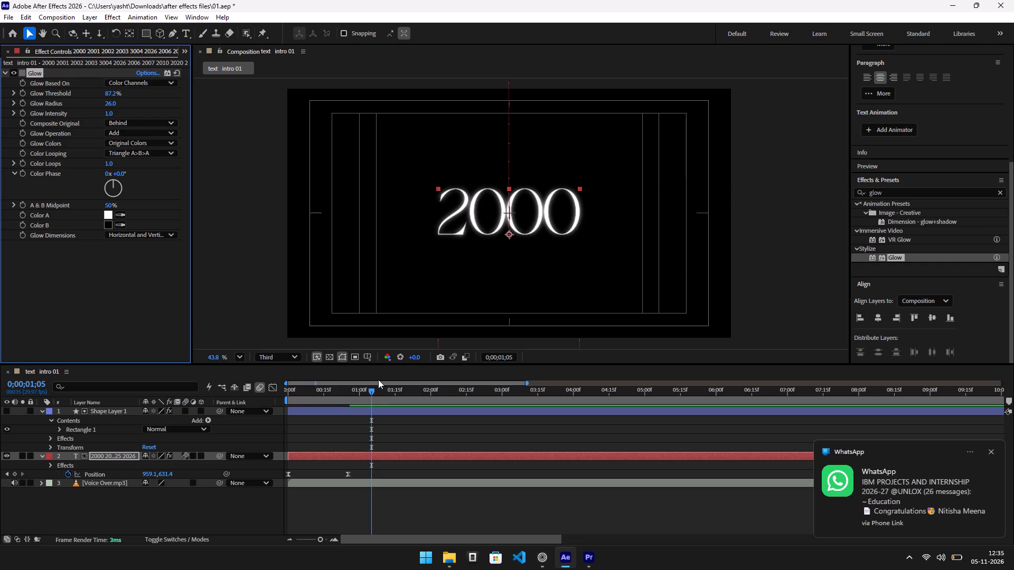
Play back the year animation repeatedly from the start to review the adjusted glow in motion.
left_click_drag(371, 389, 241, 406)
key("space")
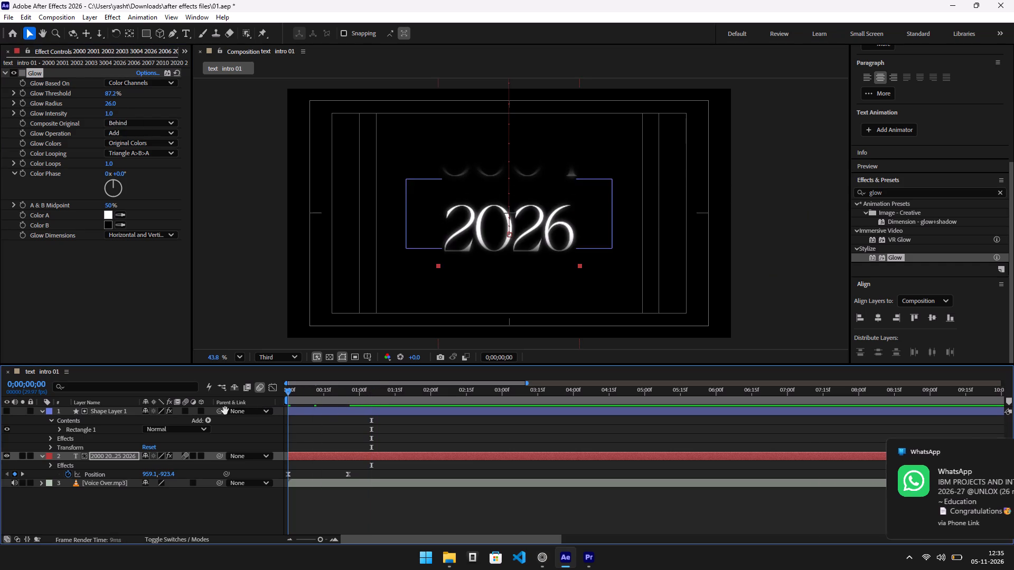
key("space")
key("space")
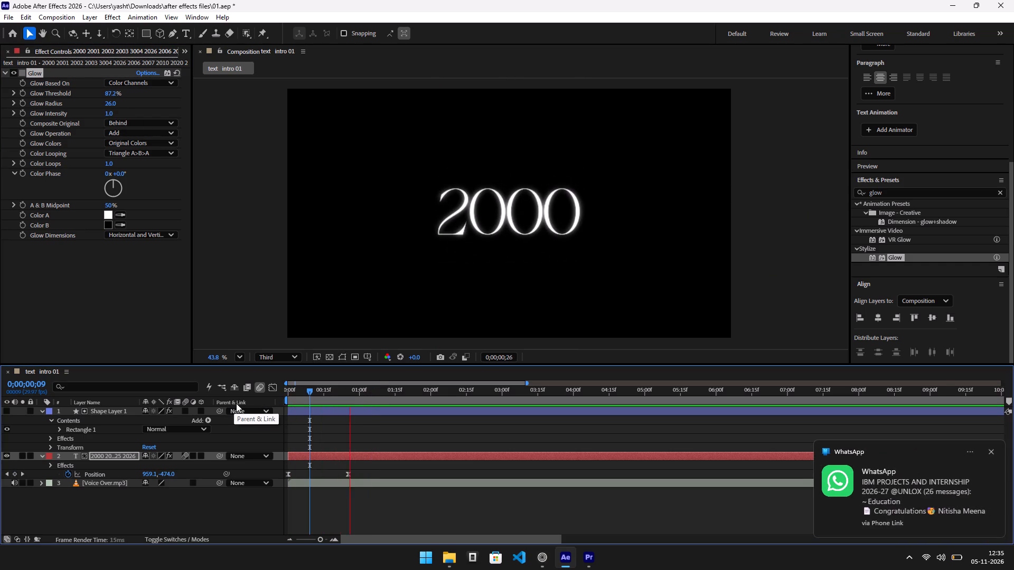
key("space")
left_click_drag(387, 387, 386, 388)
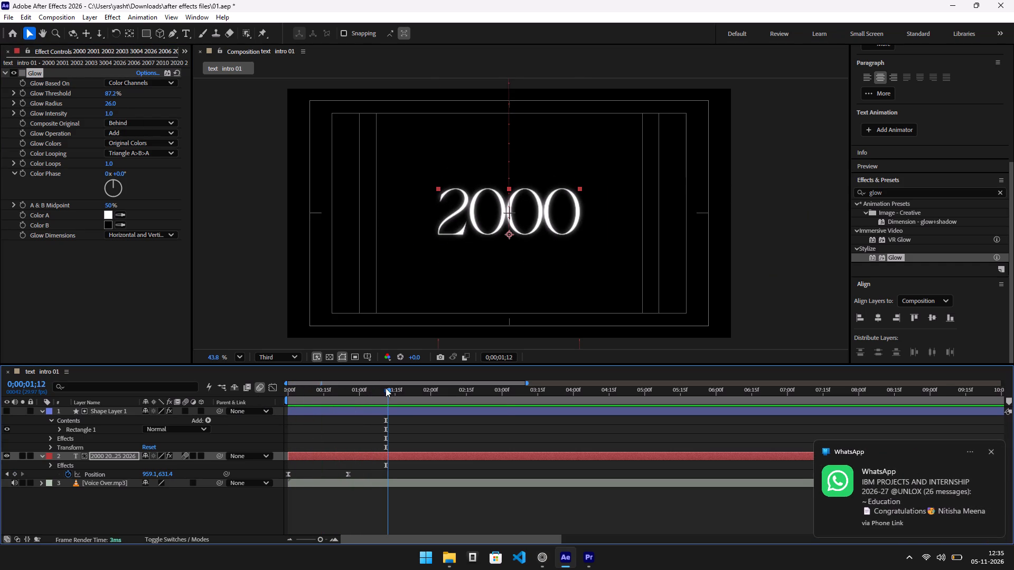
left_click_drag(386, 388, 222, 395)
key("space")
key("space")
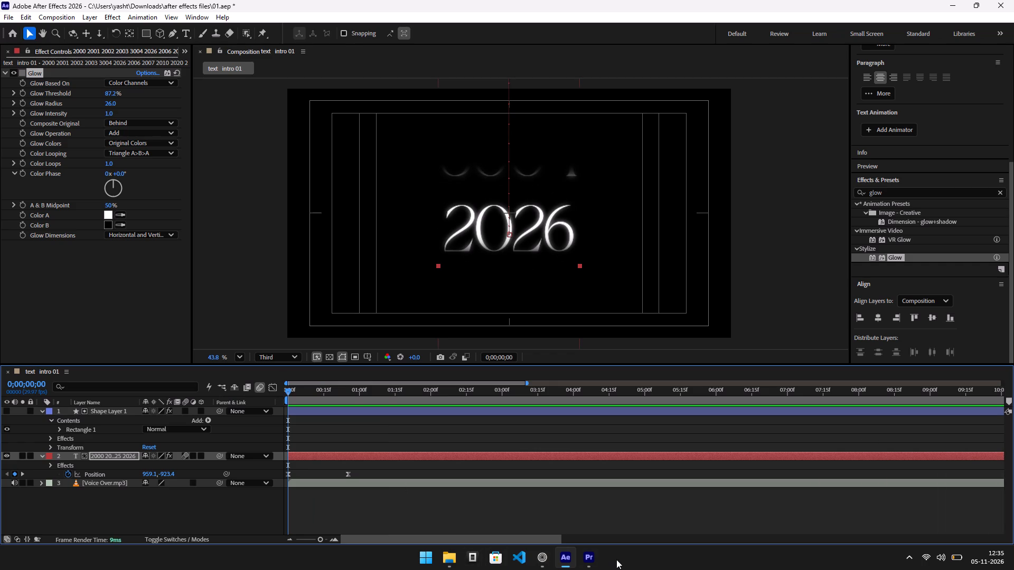
key("space")
key("space")
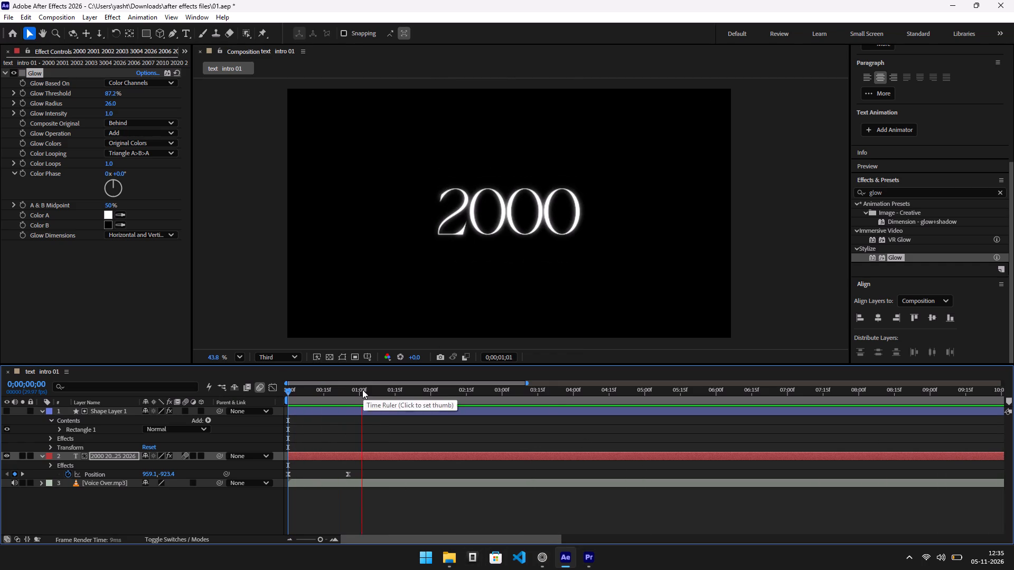
left_click_drag(362, 393, 161, 397)
key("space")
key("space")
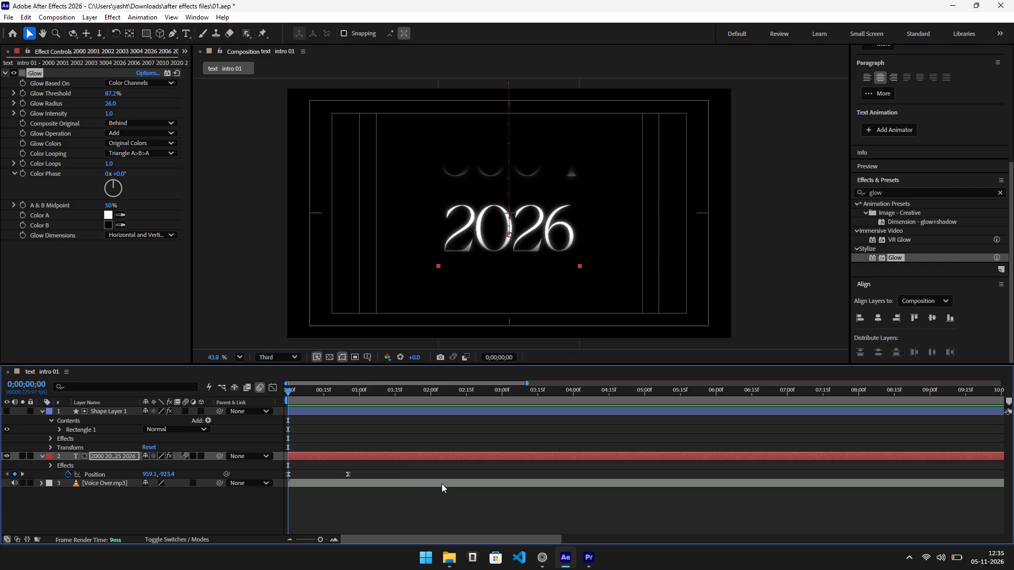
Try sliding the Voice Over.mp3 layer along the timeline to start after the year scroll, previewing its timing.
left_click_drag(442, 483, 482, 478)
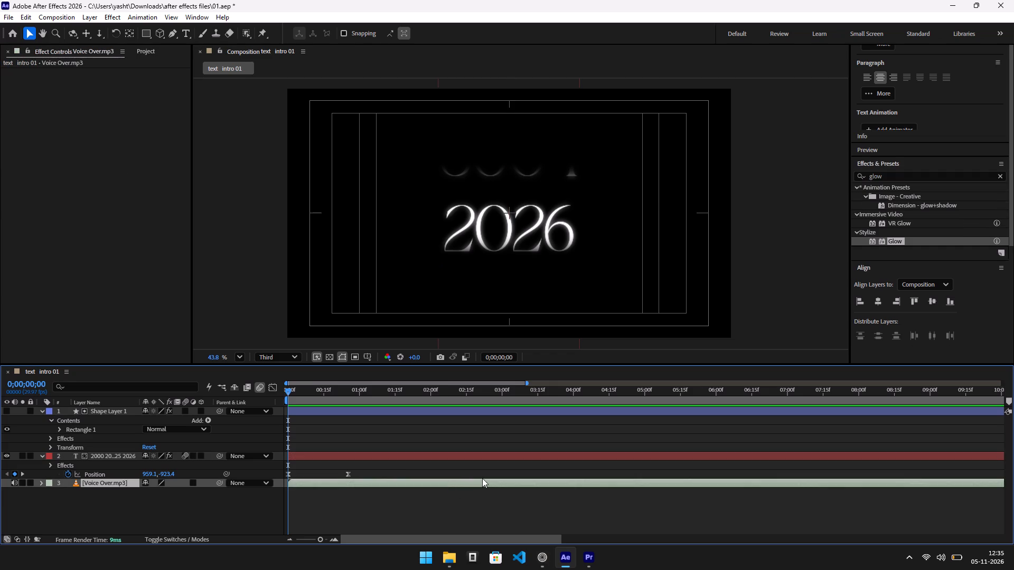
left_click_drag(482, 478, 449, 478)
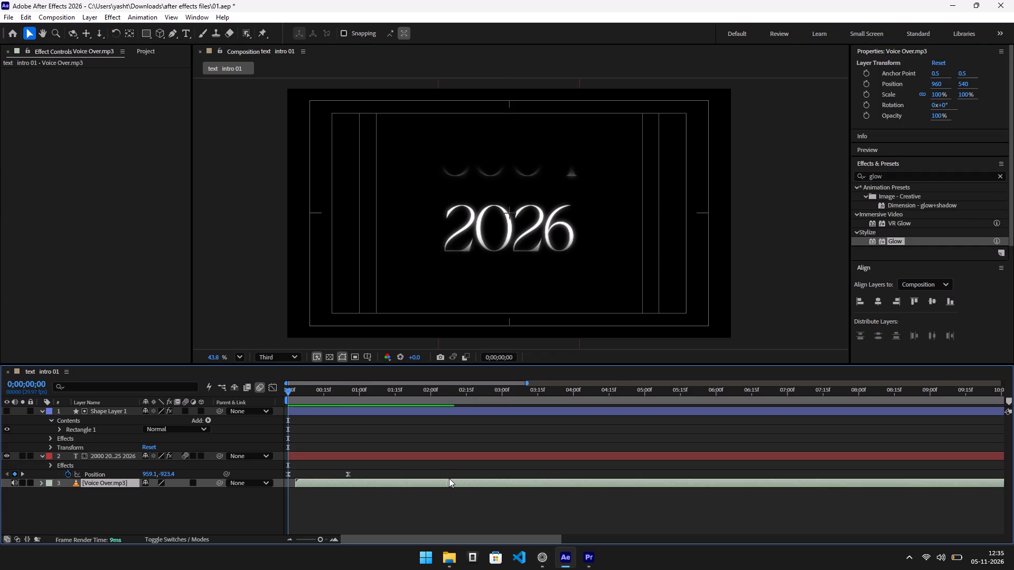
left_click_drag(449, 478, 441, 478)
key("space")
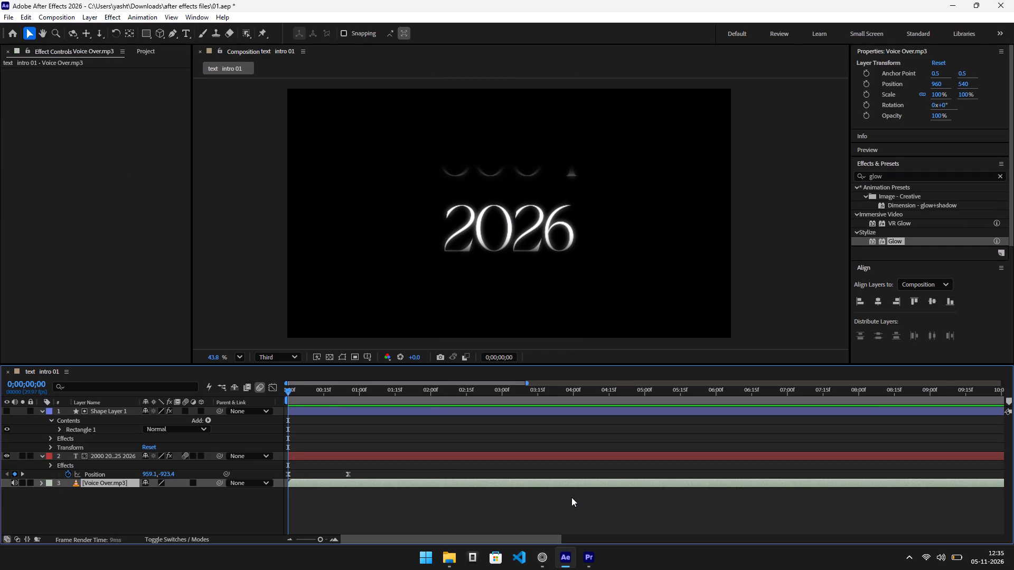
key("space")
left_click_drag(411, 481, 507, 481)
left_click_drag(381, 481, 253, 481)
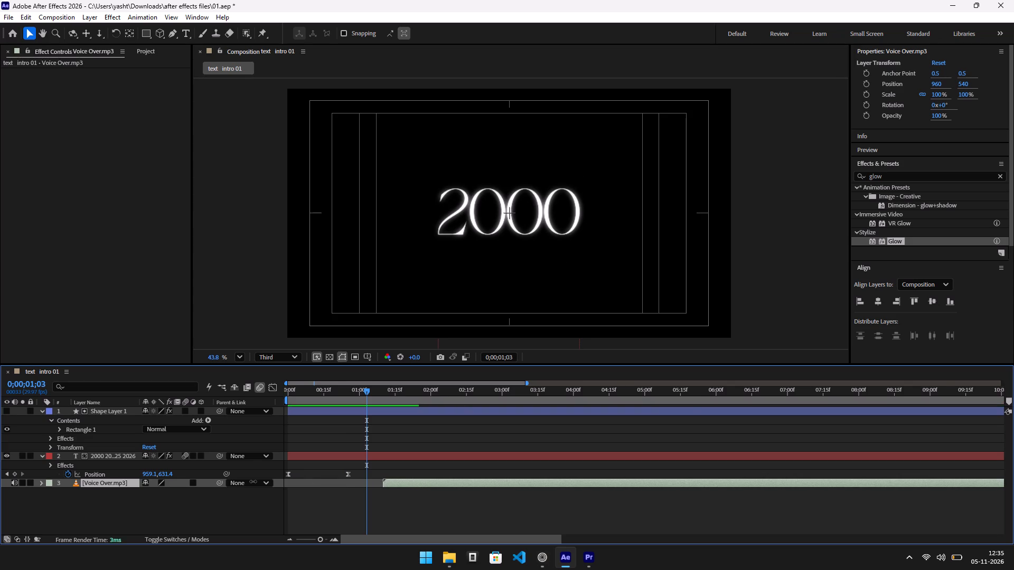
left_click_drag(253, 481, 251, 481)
Delete the Voice Over.mp3 layer from the composition.
left_click(398, 480)
key("Delete")
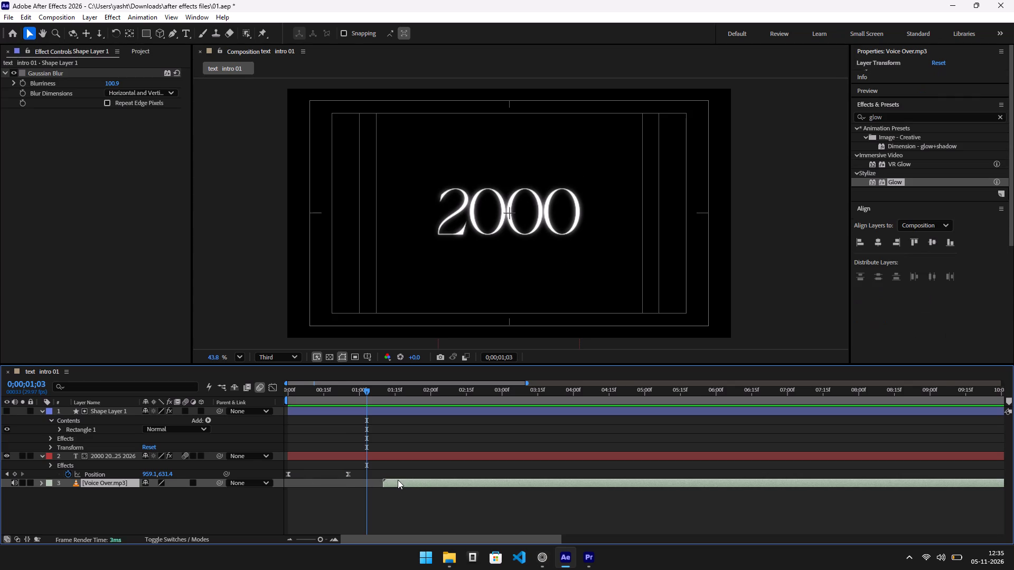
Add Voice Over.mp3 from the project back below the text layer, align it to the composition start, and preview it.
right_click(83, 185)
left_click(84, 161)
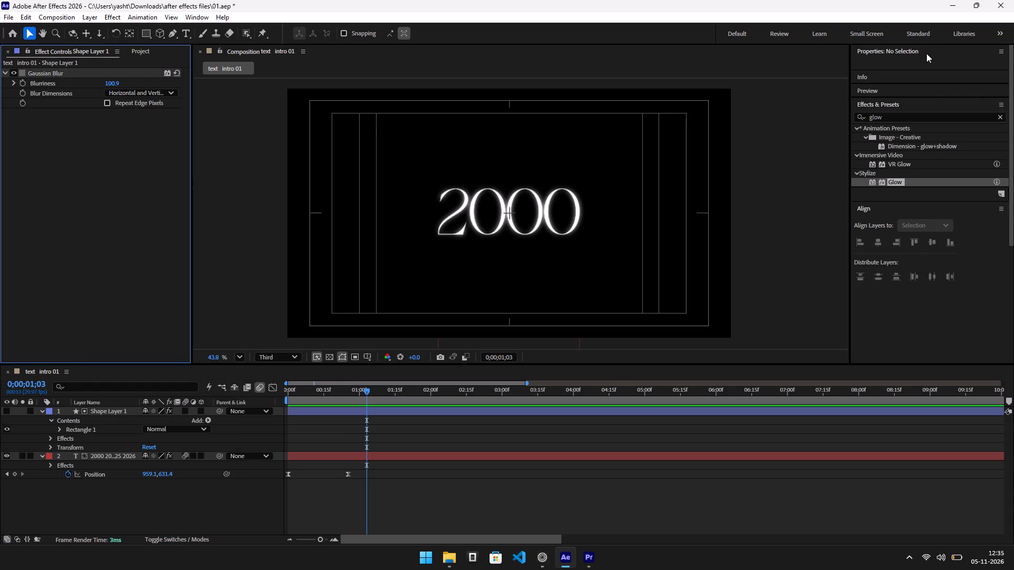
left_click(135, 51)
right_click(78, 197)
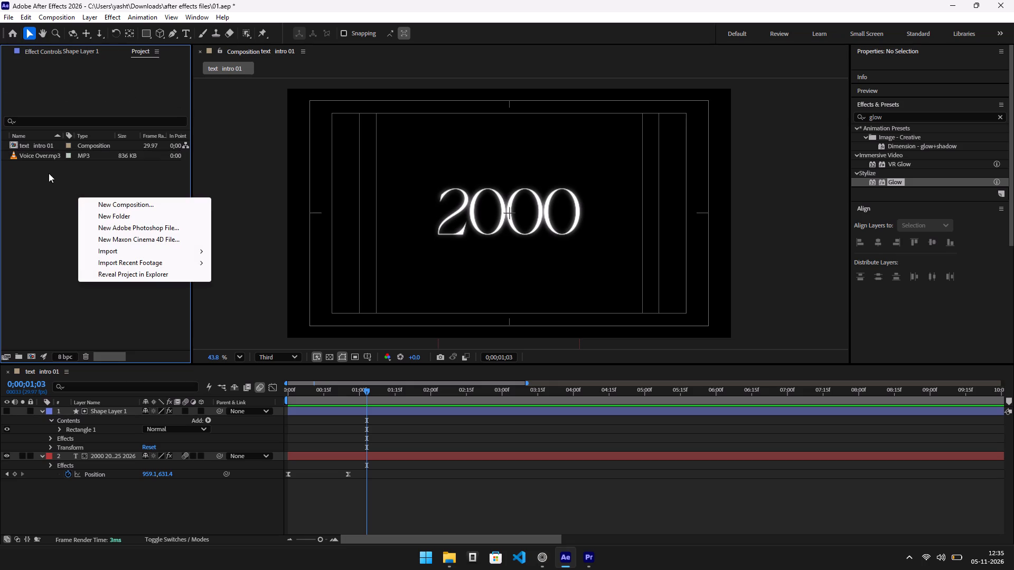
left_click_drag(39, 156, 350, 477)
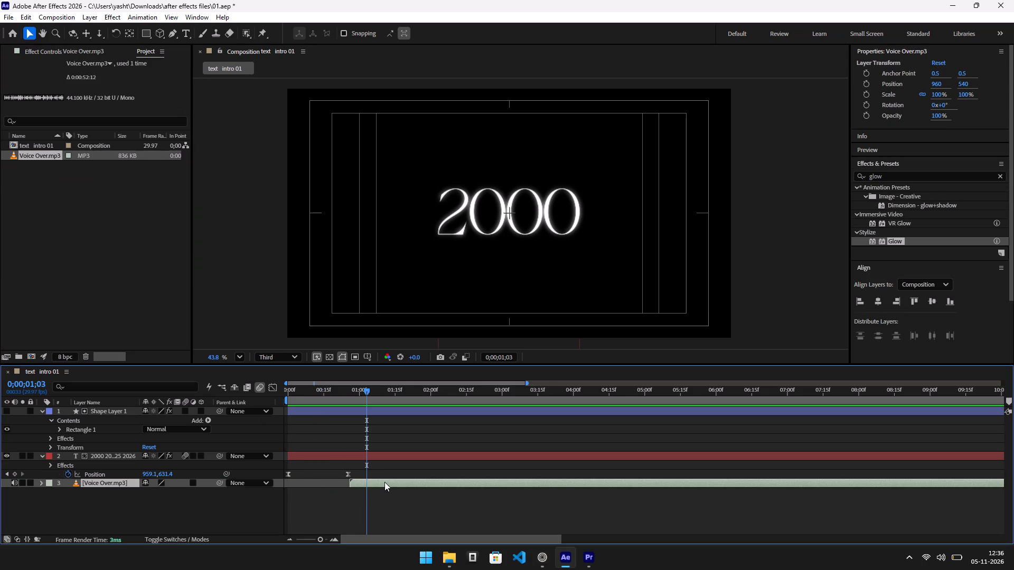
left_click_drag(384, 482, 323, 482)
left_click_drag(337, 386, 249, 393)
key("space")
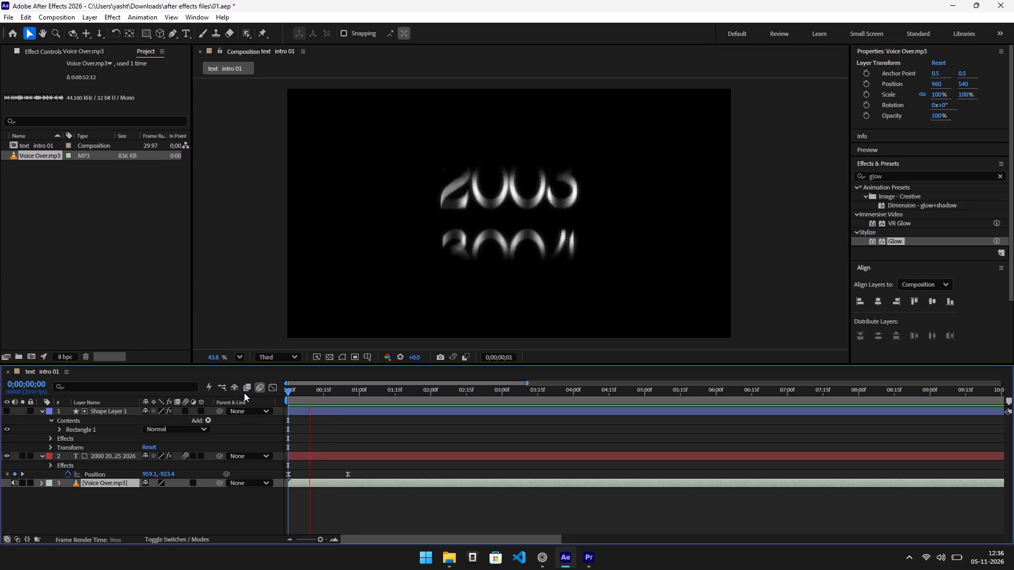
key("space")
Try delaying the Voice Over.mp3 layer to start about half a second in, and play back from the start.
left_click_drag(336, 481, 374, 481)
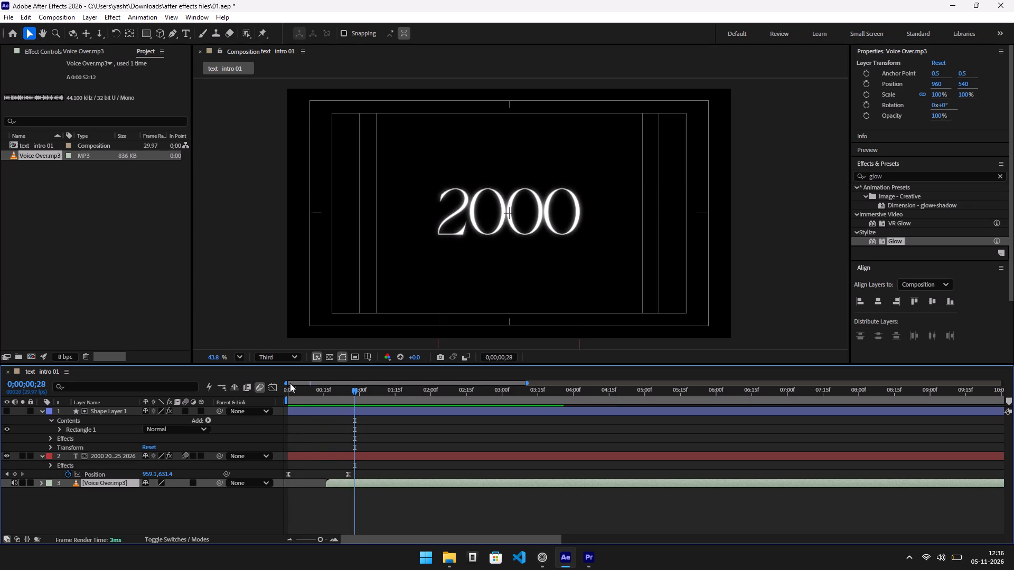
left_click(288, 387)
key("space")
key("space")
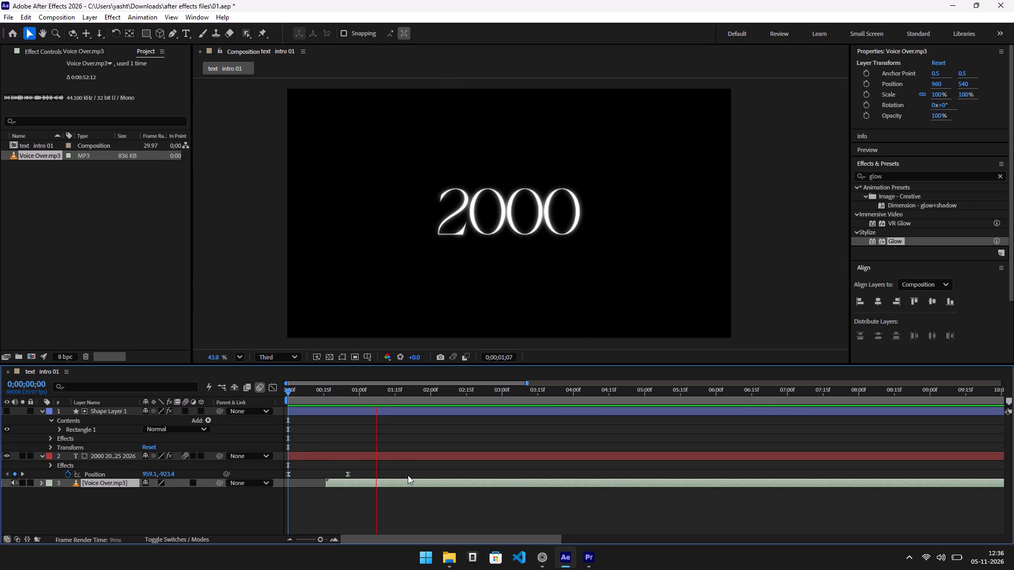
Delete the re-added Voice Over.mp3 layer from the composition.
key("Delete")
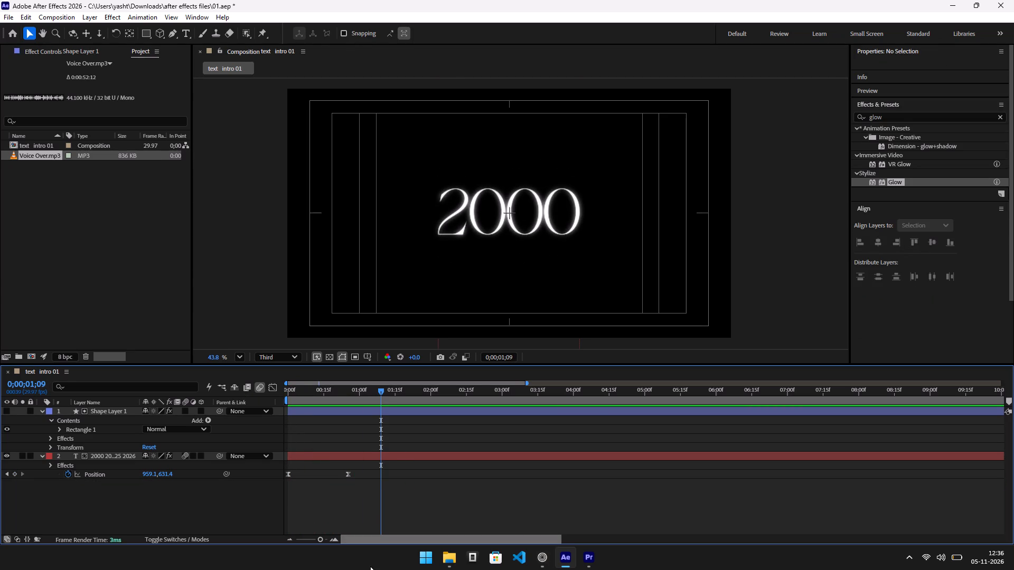
Import the Voice Over.mp3 file from the Downloads folder into the project again.
left_click(442, 560)
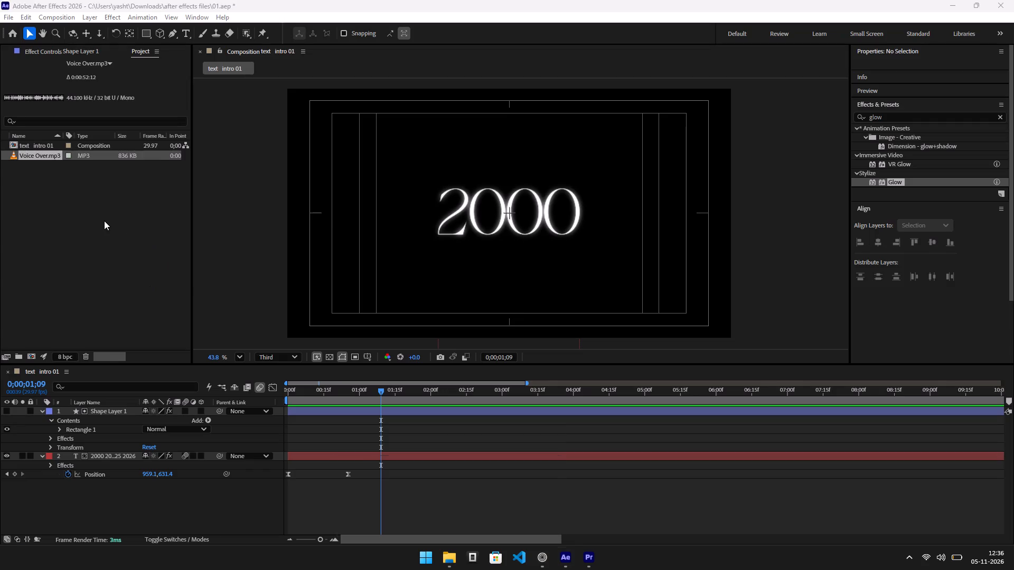
left_click(104, 221)
right_click(104, 221)
left_click(148, 270)
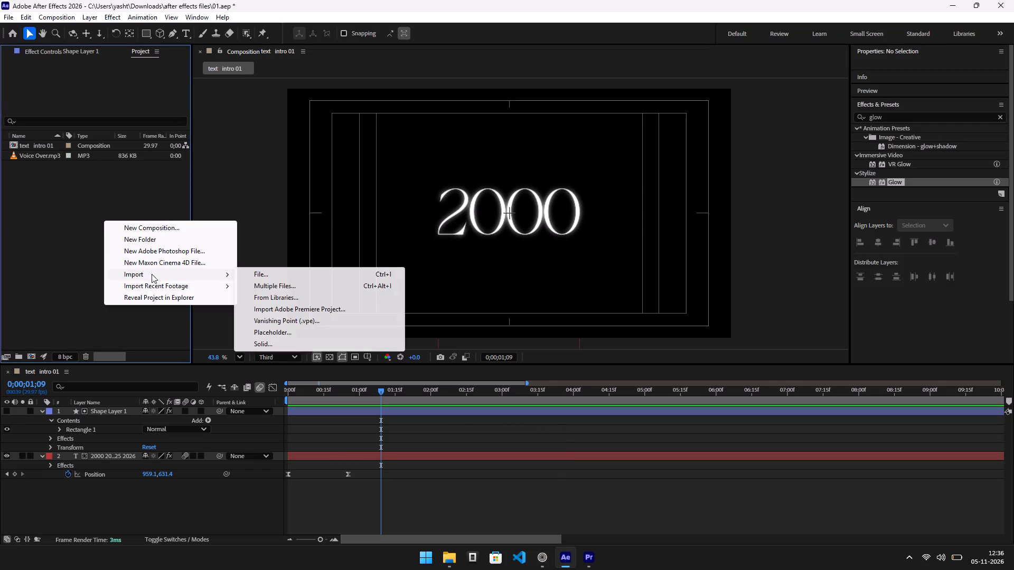
left_click(264, 275)
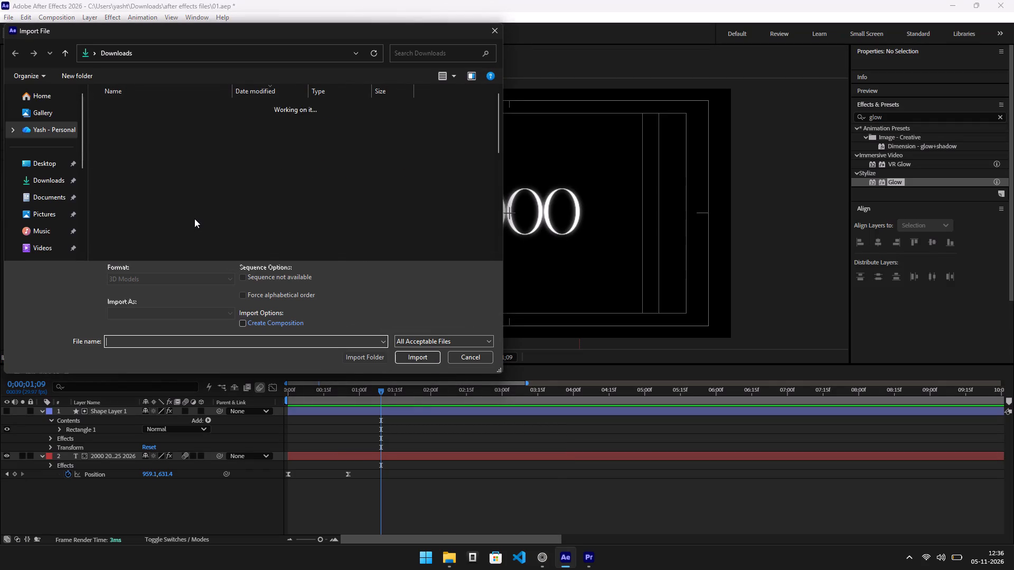
double_click(131, 209)
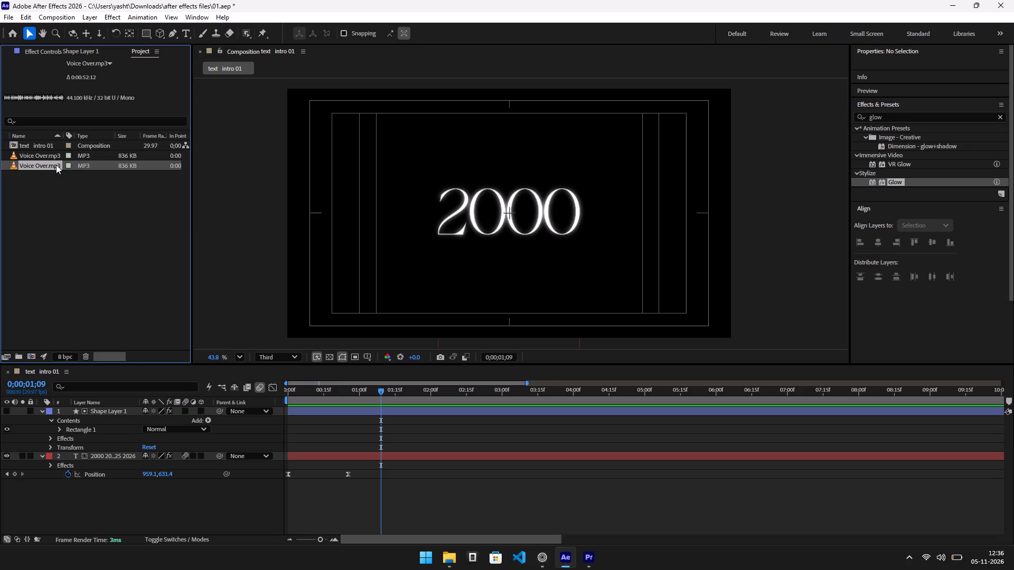
Add the newly imported Voice Over.mp3 below the years text layer, starting at 0;00;00;00.
left_click_drag(32, 162, 155, 495)
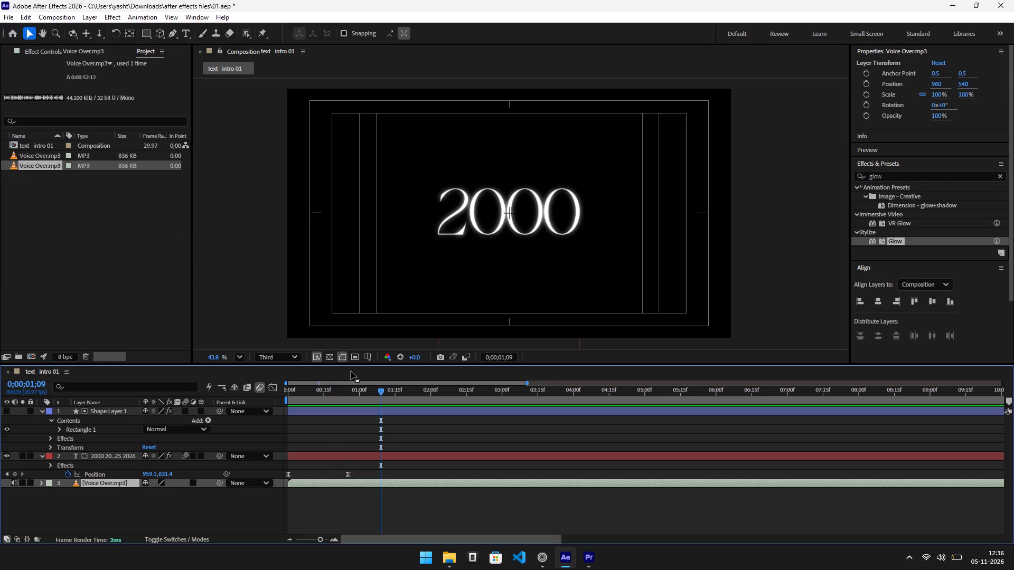
Play back the composition repeatedly from the start to check the voice-over against the year animation.
left_click_drag(335, 381, 184, 381)
left_click_drag(379, 394, 151, 388)
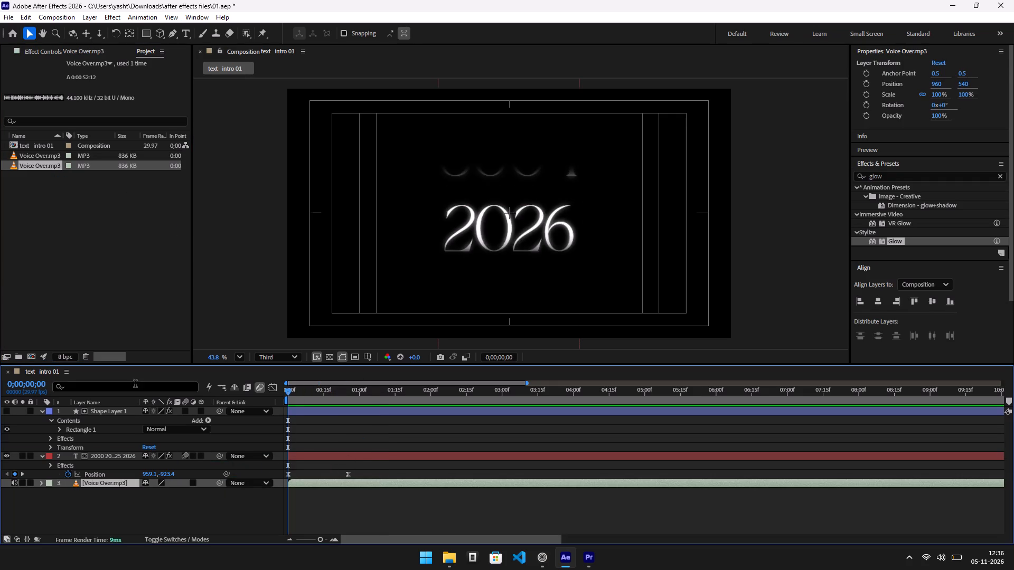
key("space")
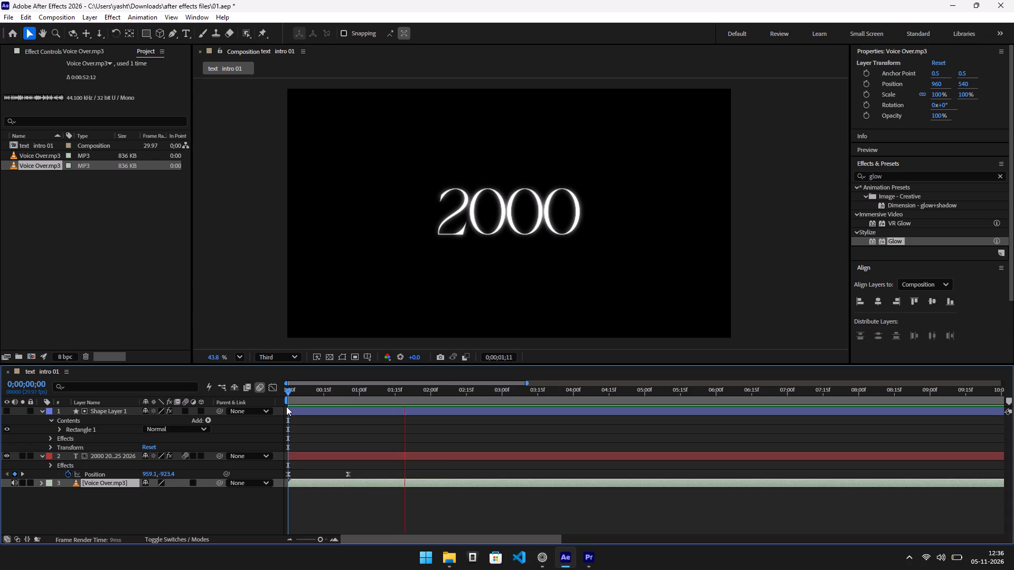
left_click_drag(426, 387, 241, 385)
key("space")
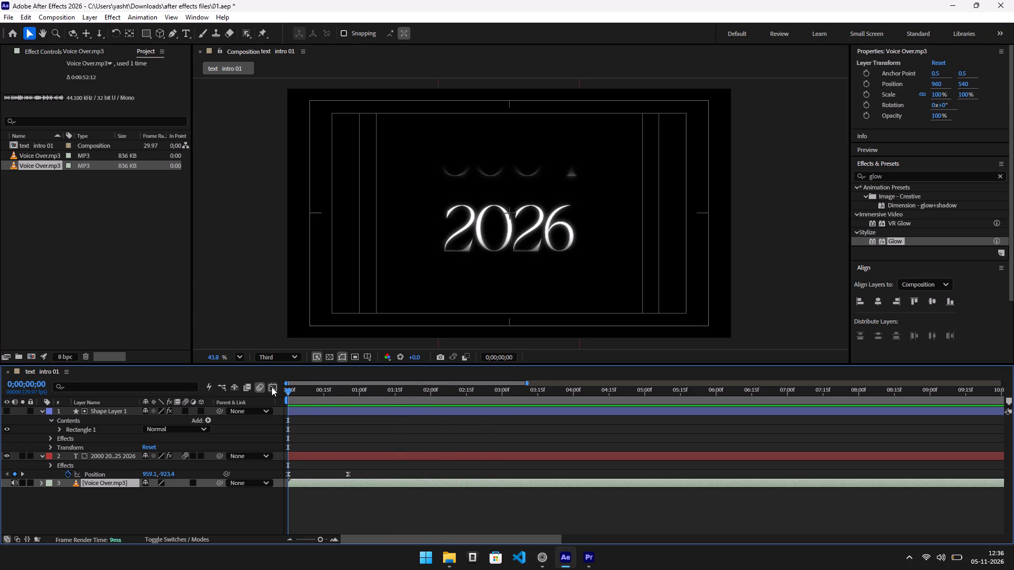
key("space")
key("space")
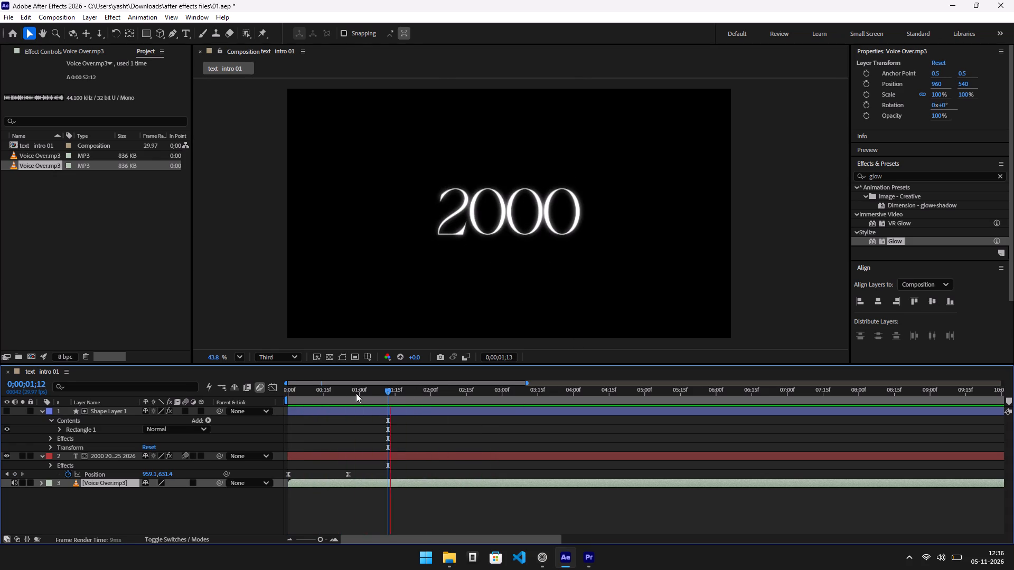
key("space")
left_click_drag(381, 396, 124, 388)
key("space")
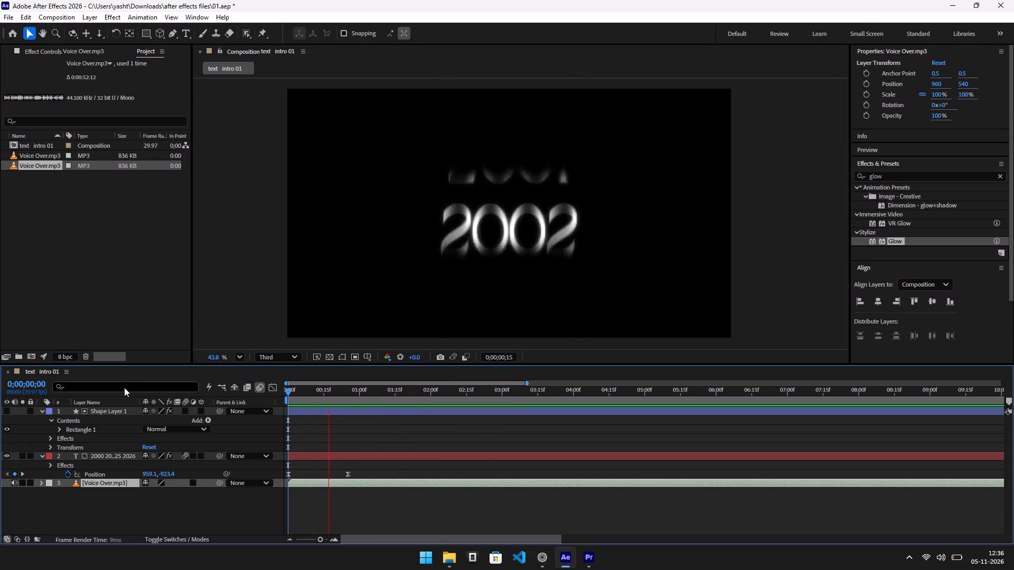
Play back the composition repeatedly from the start to check the year scroll against the voice-over.
key("space")
left_click_drag(382, 389, 316, 389)
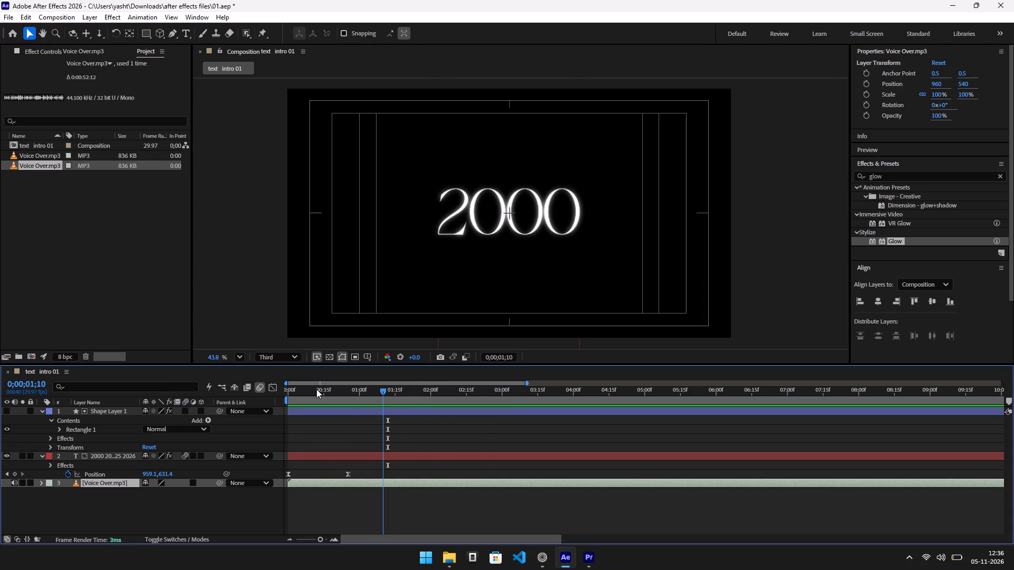
left_click_drag(316, 389, 245, 391)
key("space")
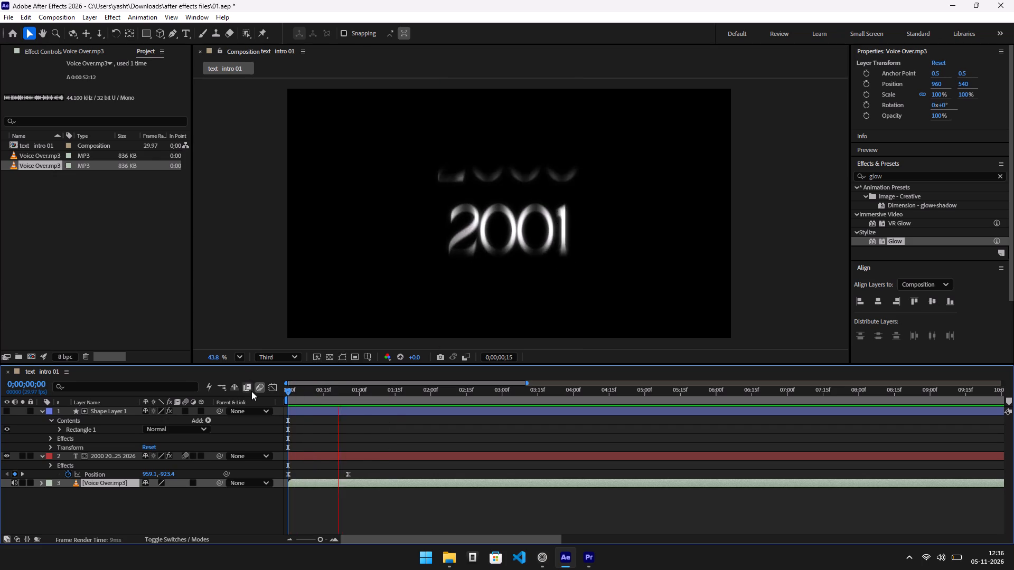
key("space")
key("space")
key("space")
left_click_drag(374, 395, 368, 395)
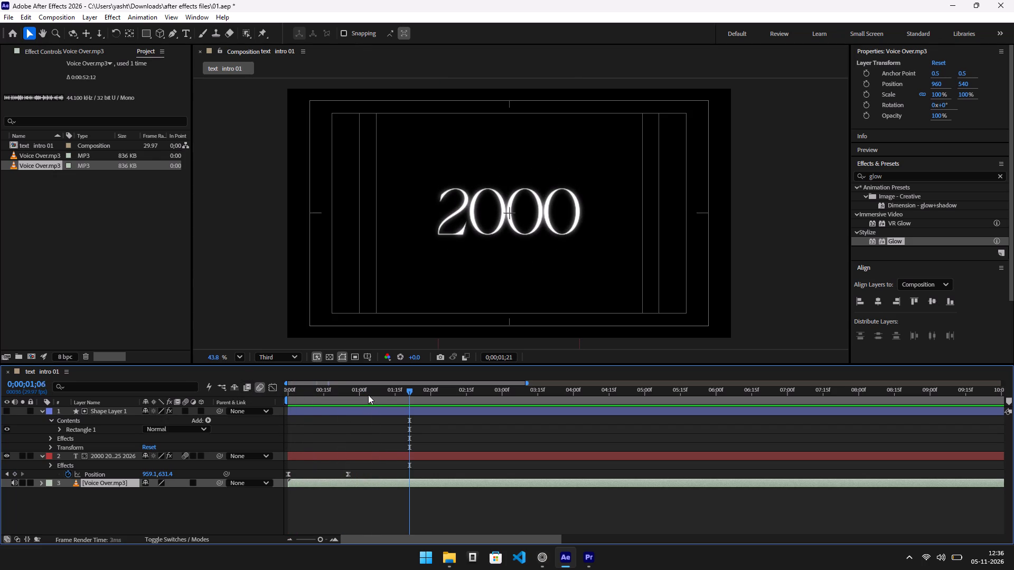
left_click_drag(368, 395, 241, 401)
key("space")
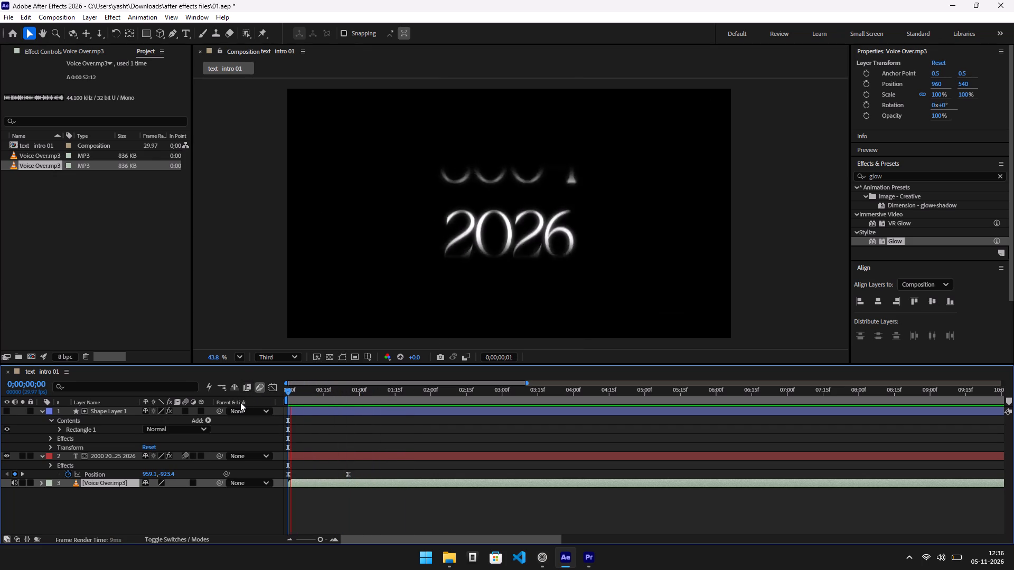
key("space")
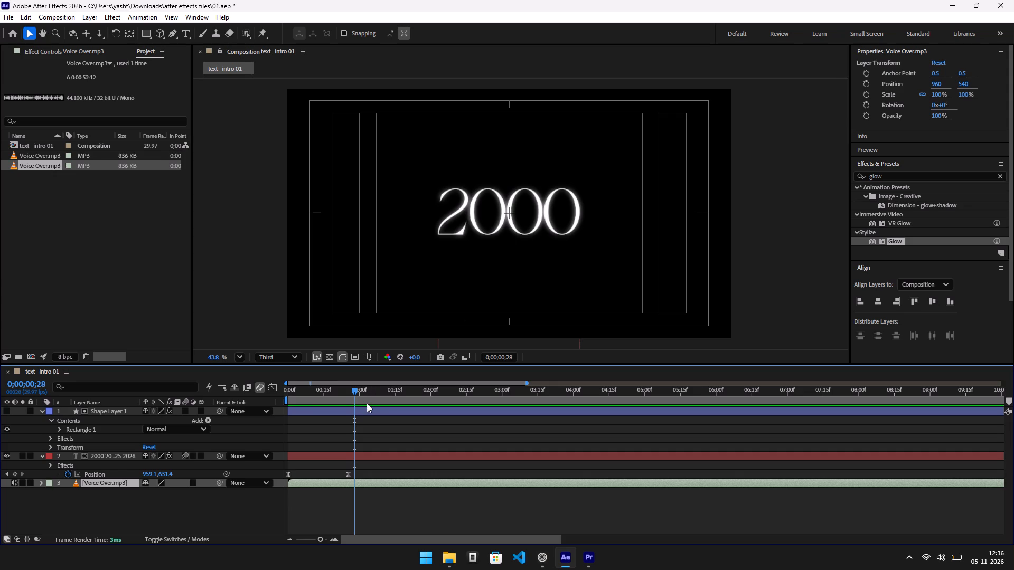
Insert a new line reading 2025 directly above 2026 in the years text layer and preview it from the start.
left_click_drag(357, 392, 212, 401)
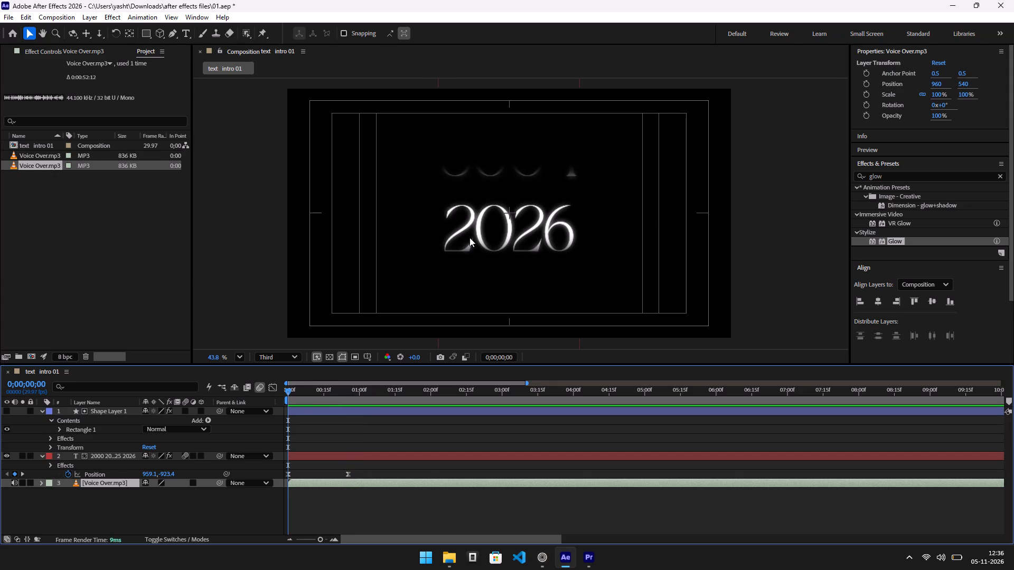
double_click(498, 227)
left_click(455, 224)
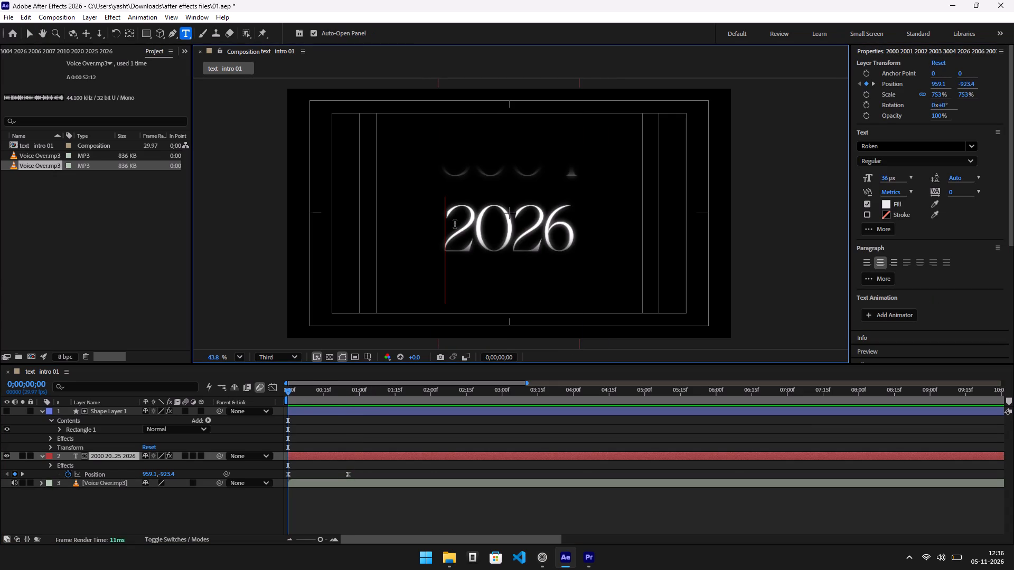
key("Return")
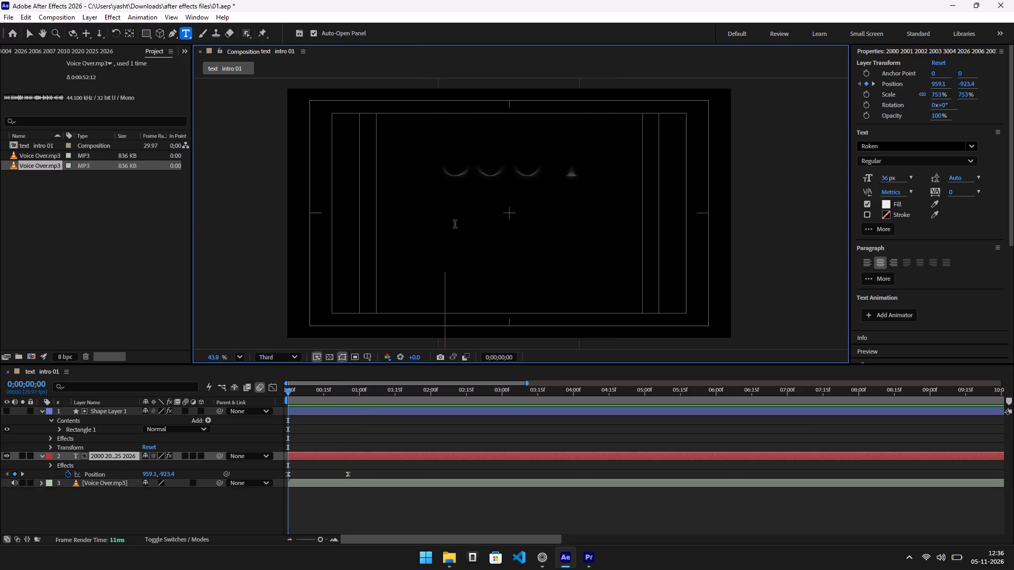
key("Up")
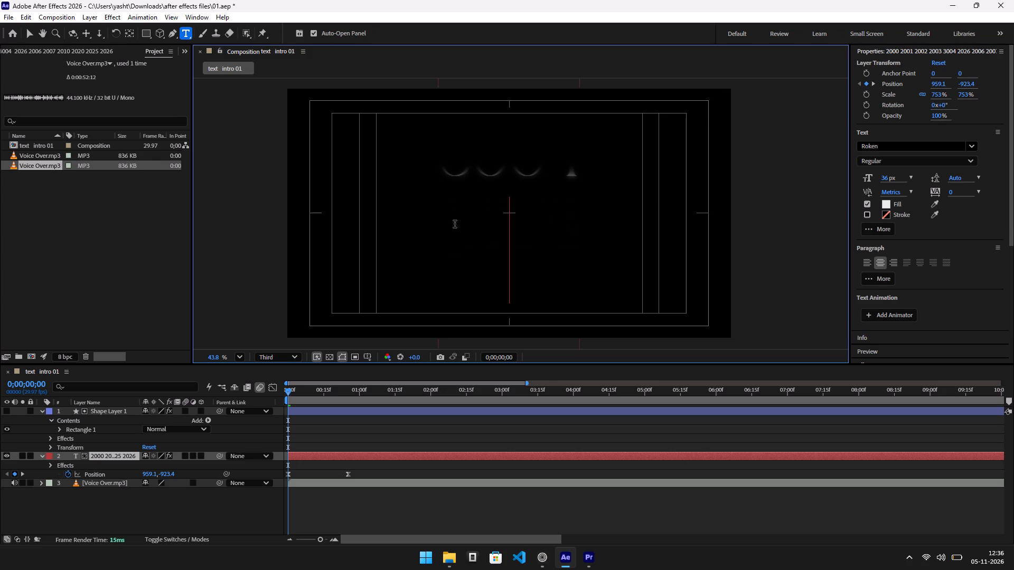
type("20")
type("25")
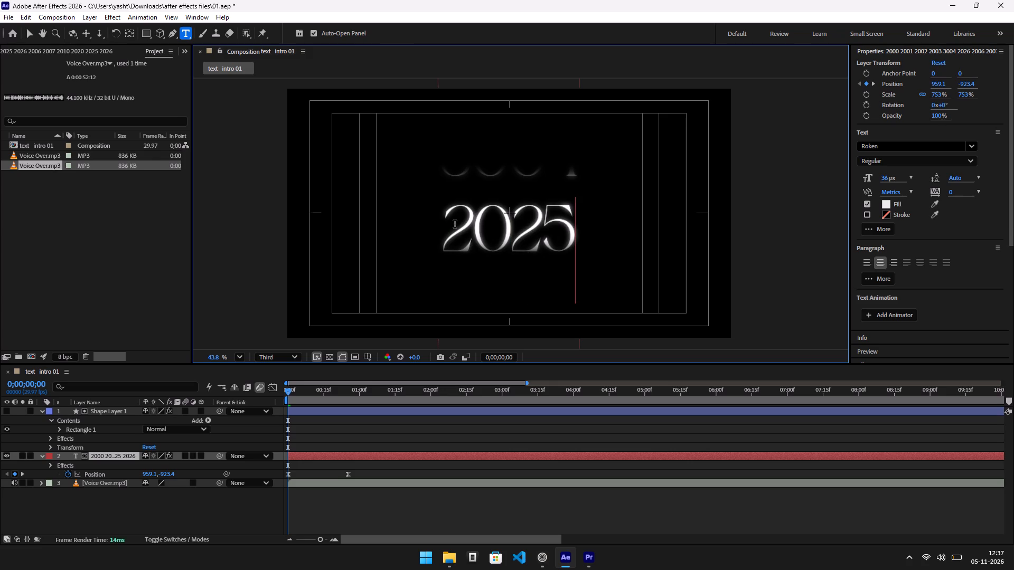
left_click_drag(286, 394, 239, 400)
key("space")
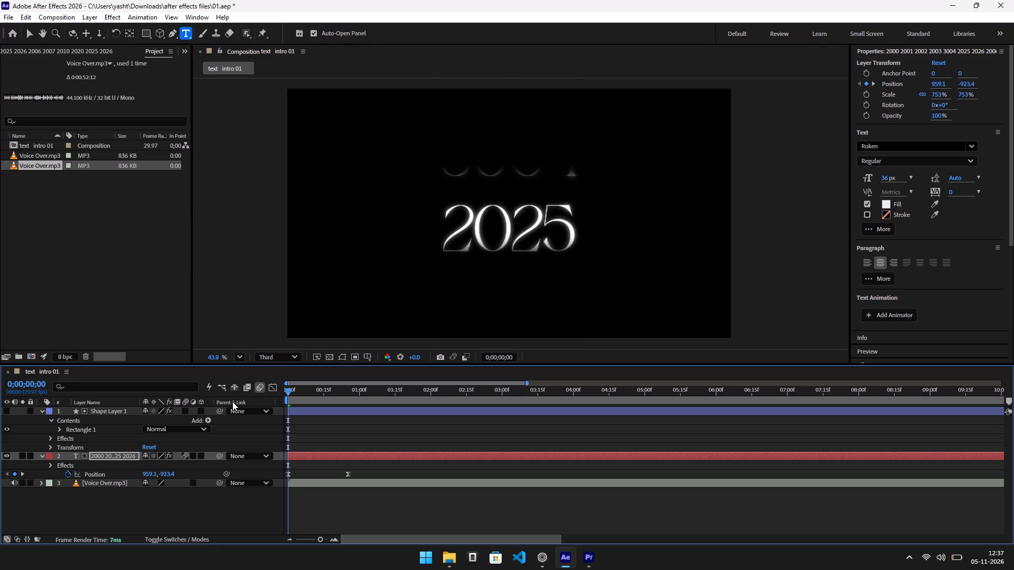
key("space")
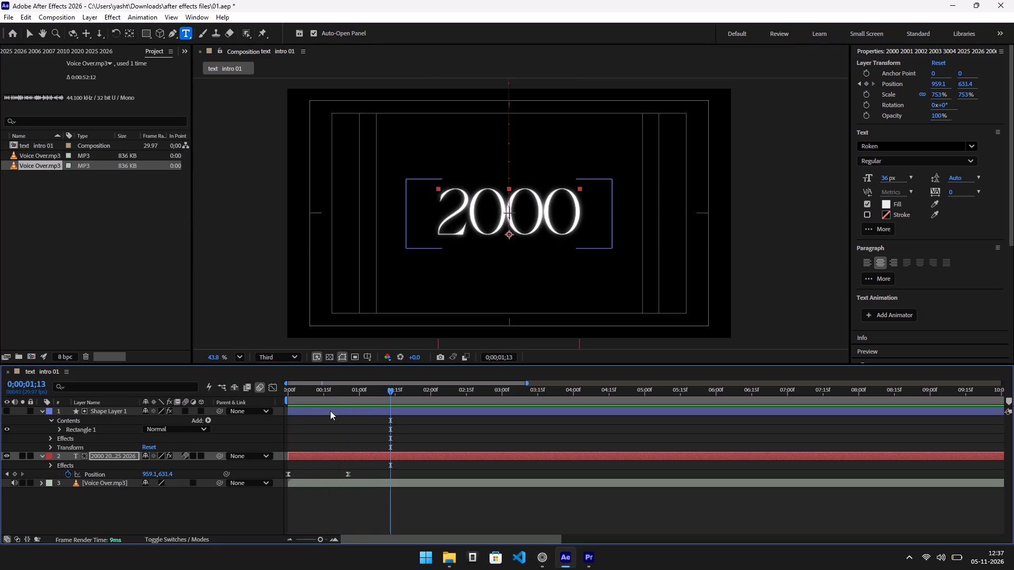
At 0;00;00;00, set the years text layer's vertical Position to -1315.4 so that 2026 is centred in the frame.
left_click_drag(313, 388, 183, 388)
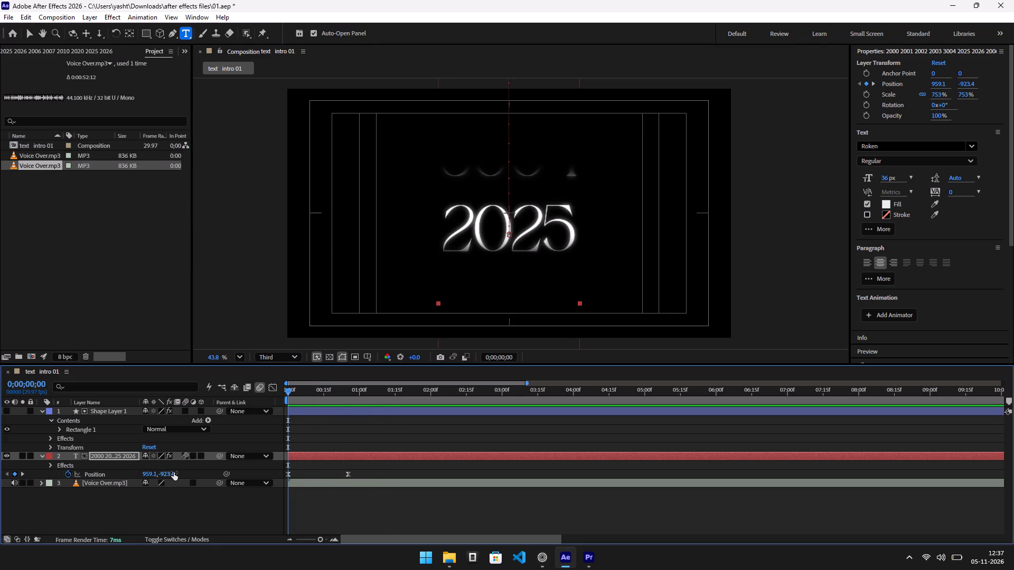
left_click_drag(162, 473, 0, 480)
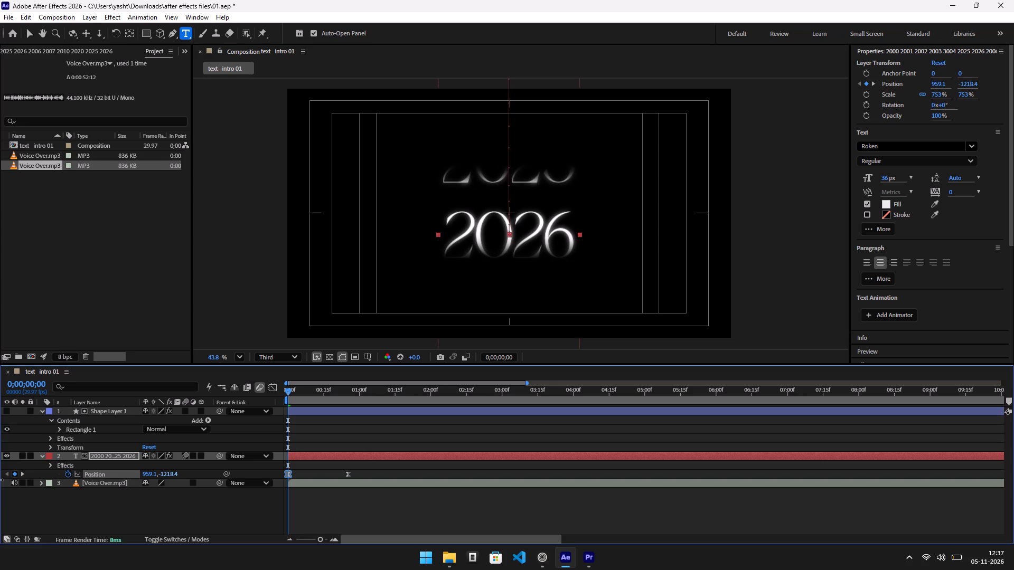
left_click_drag(0, 480, 0, 463)
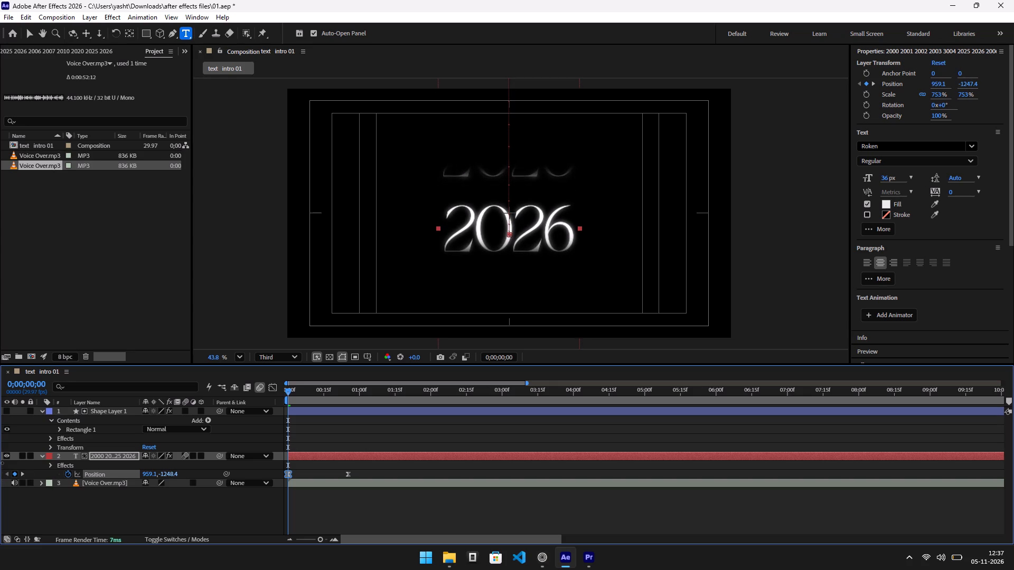
left_click_drag(0, 463, 12, 464)
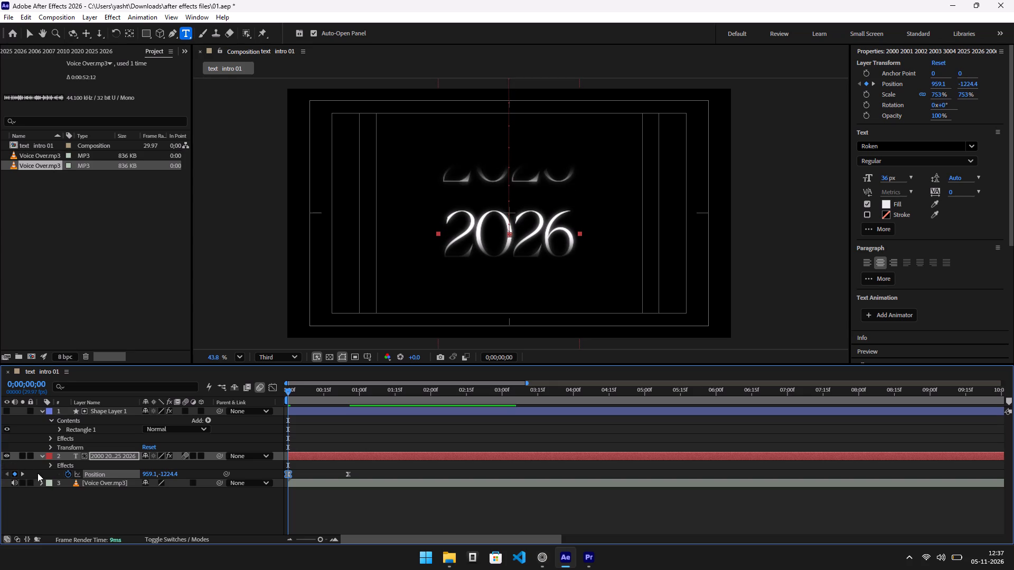
left_click_drag(168, 472, 37, 470)
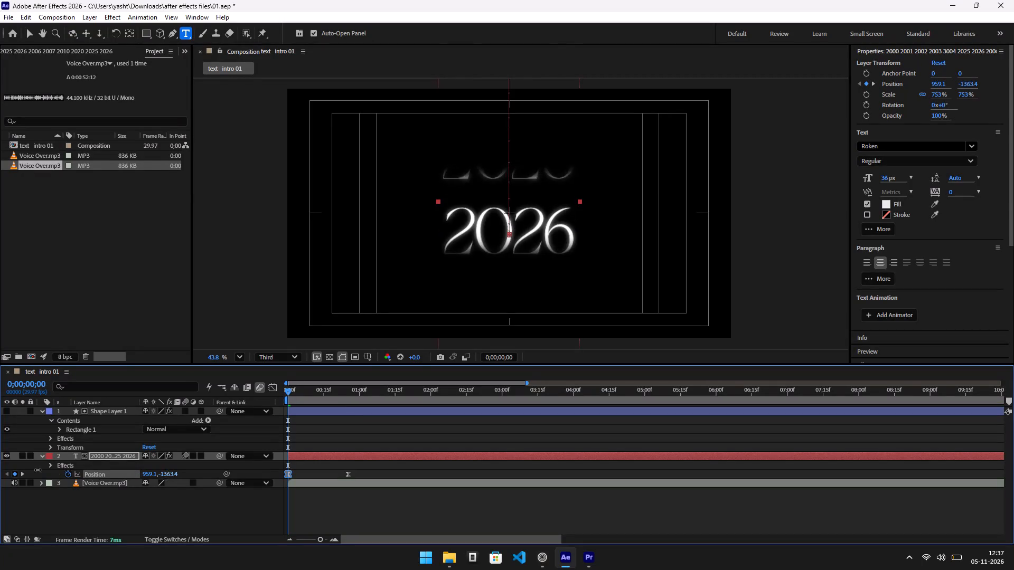
left_click_drag(37, 470, 0, 469)
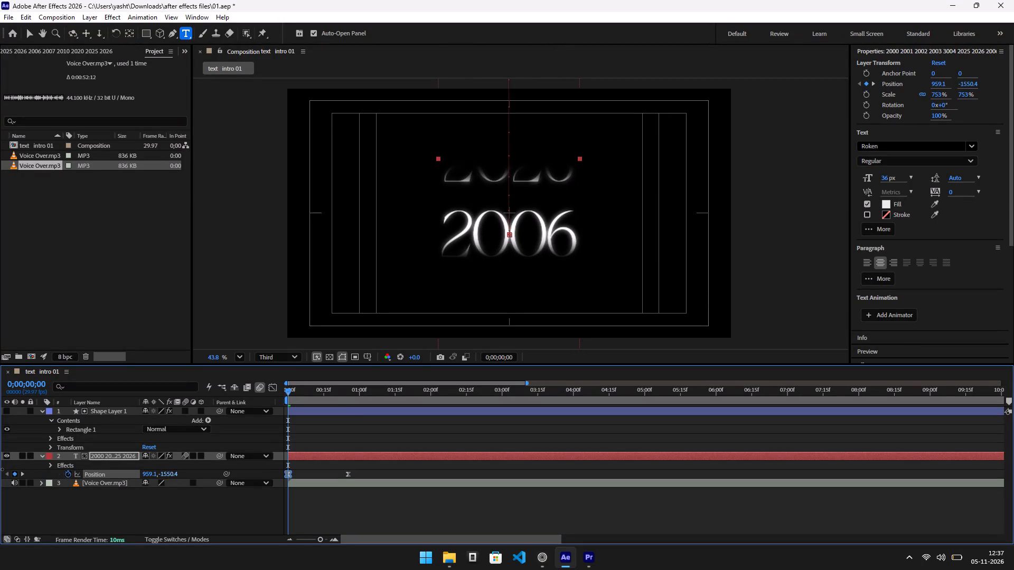
left_click_drag(0, 469, 103, 458)
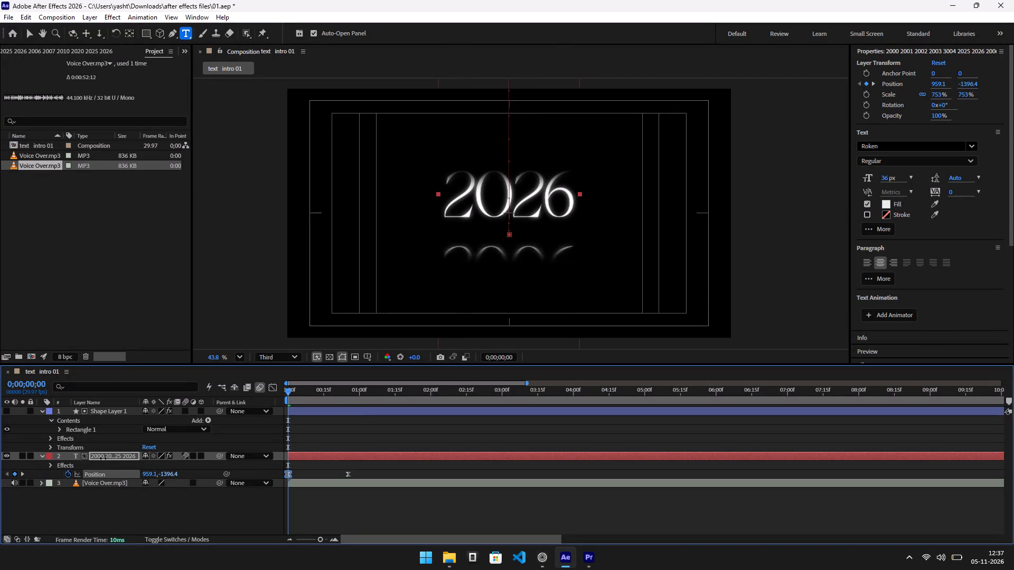
left_click_drag(103, 458, 135, 458)
key("Return")
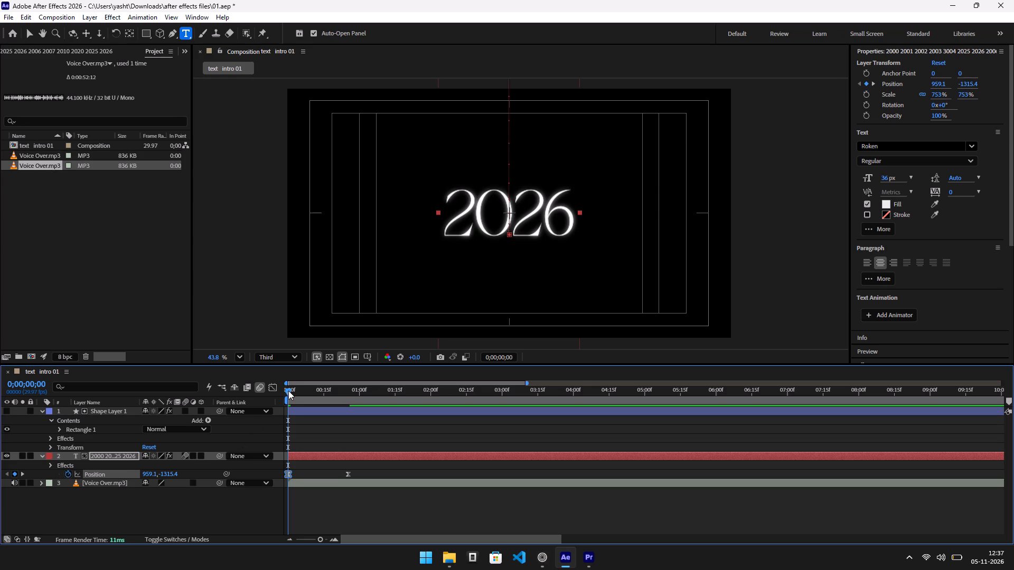
Scrub and play back the composition from the start to check the scroll from 2026 to 2000.
left_click_drag(288, 391, 332, 408)
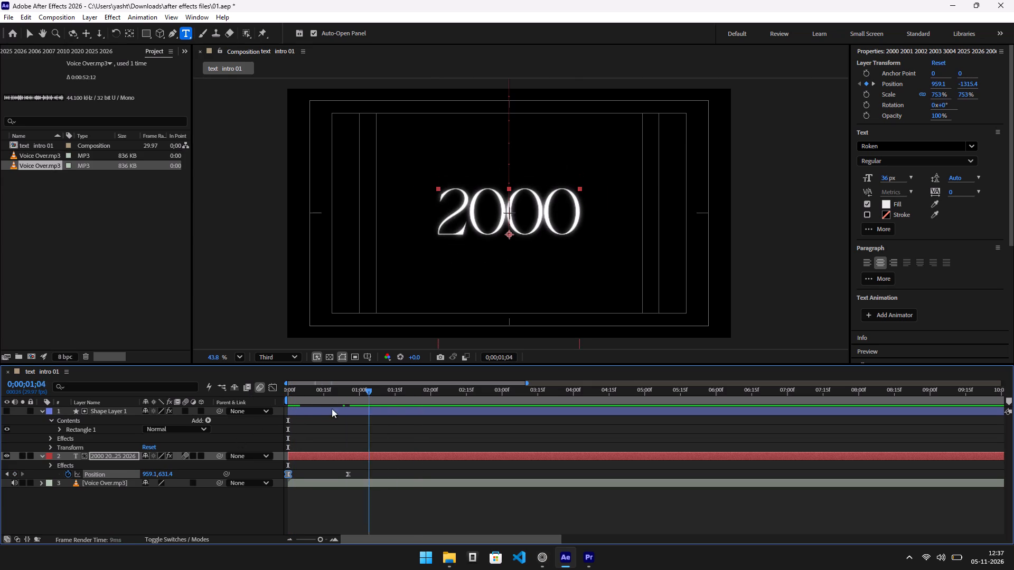
left_click_drag(332, 408, 202, 409)
key("space")
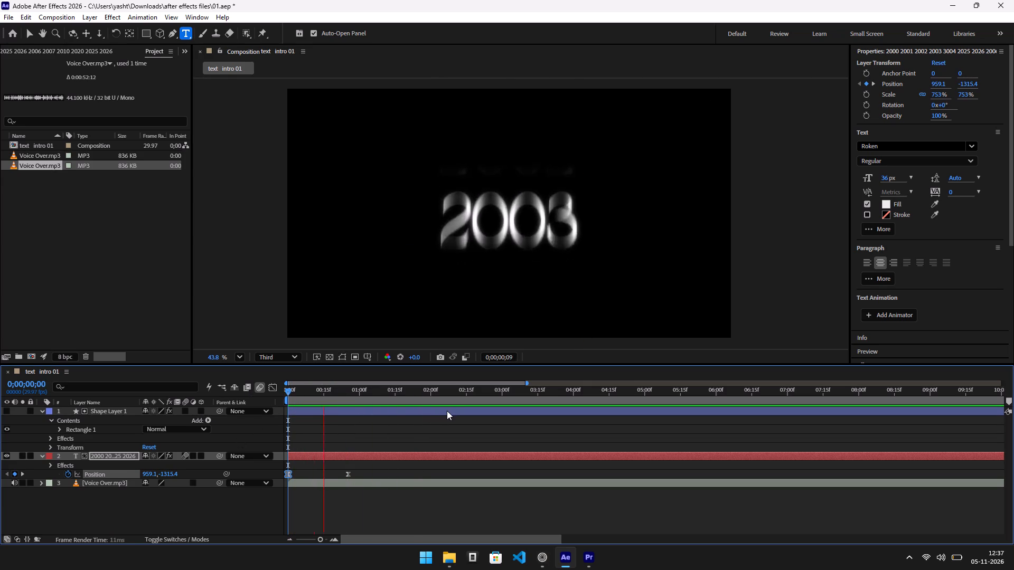
key("space")
left_click_drag(350, 394, 154, 393)
key("space")
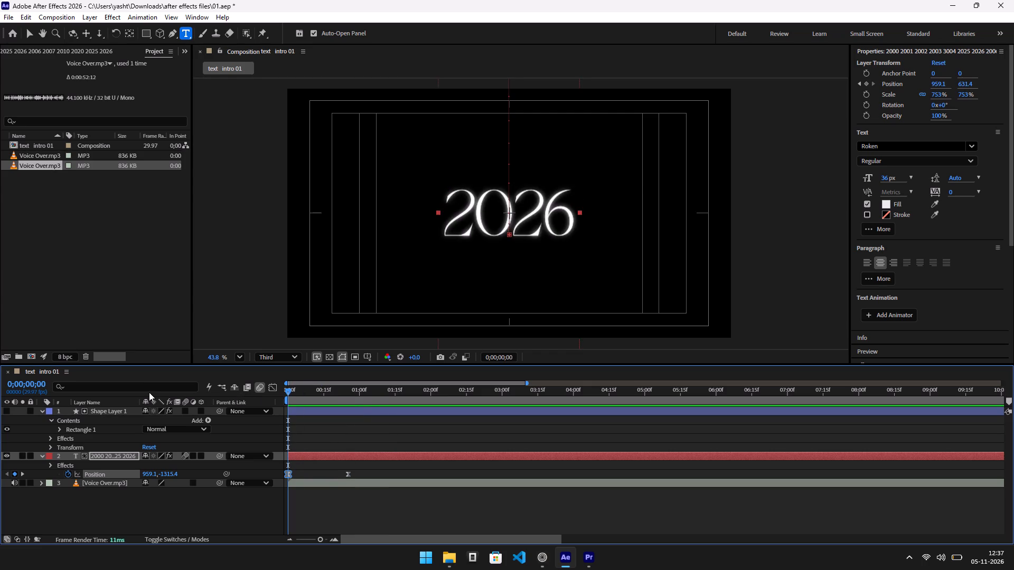
key("space")
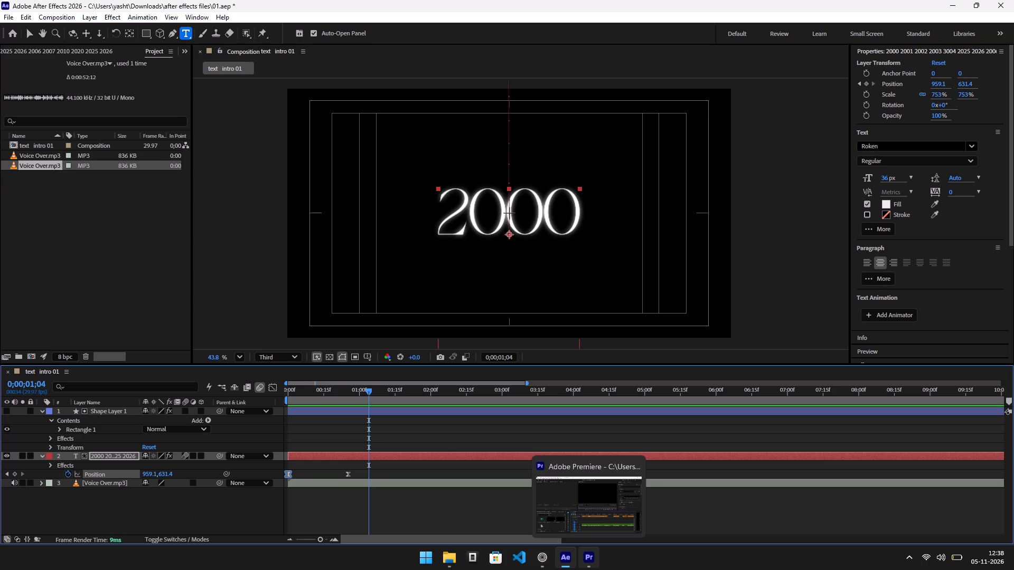
Show the composition's whole time range, then examine where the voice-over ends in Premiere's Voice Over sequence and return to After Effects.
left_click_drag(502, 541, 998, 528)
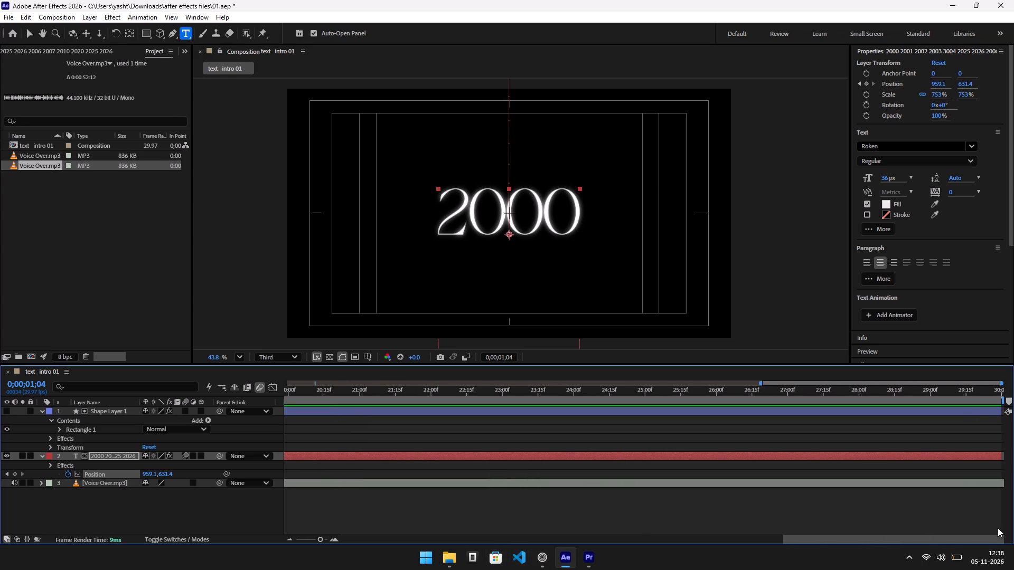
left_click_drag(998, 528, 1013, 528)
scroll(912, 512, "down", 5, "ctrl")
scroll(912, 512, "down", 9, "alt")
left_click(584, 553)
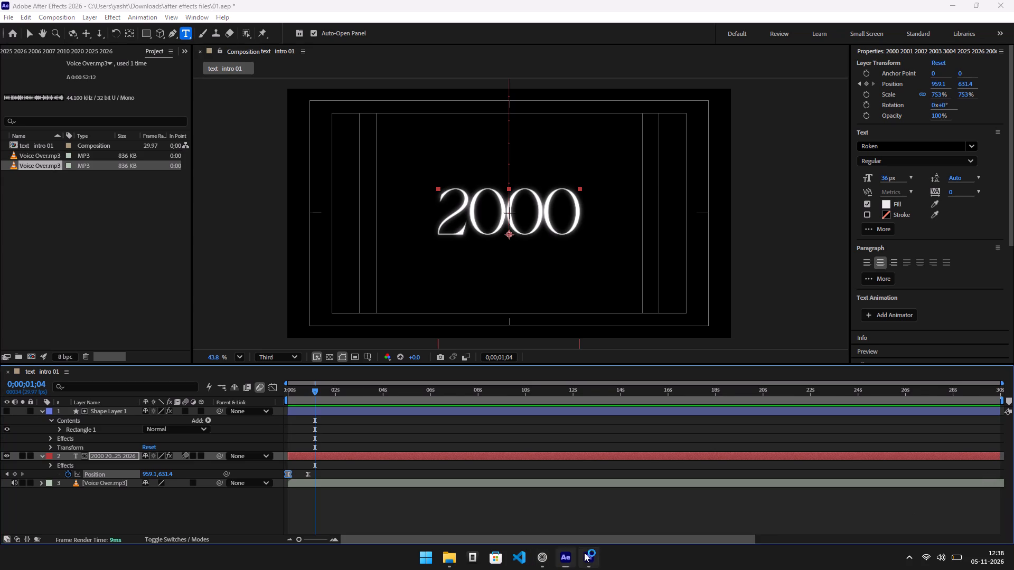
scroll(585, 428, "down", 19, "alt")
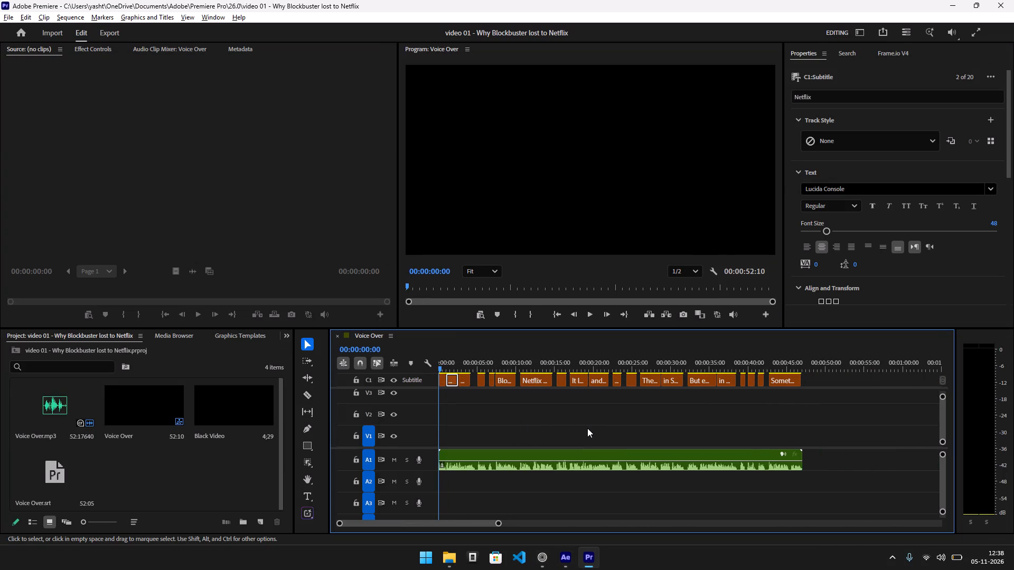
left_click_drag(816, 357, 799, 360)
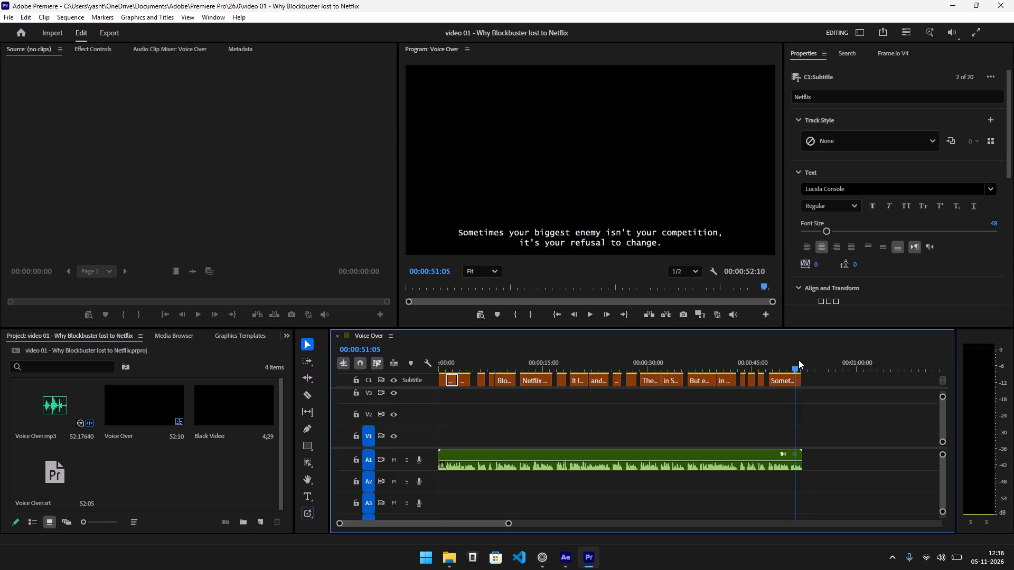
left_click_drag(799, 360, 805, 361)
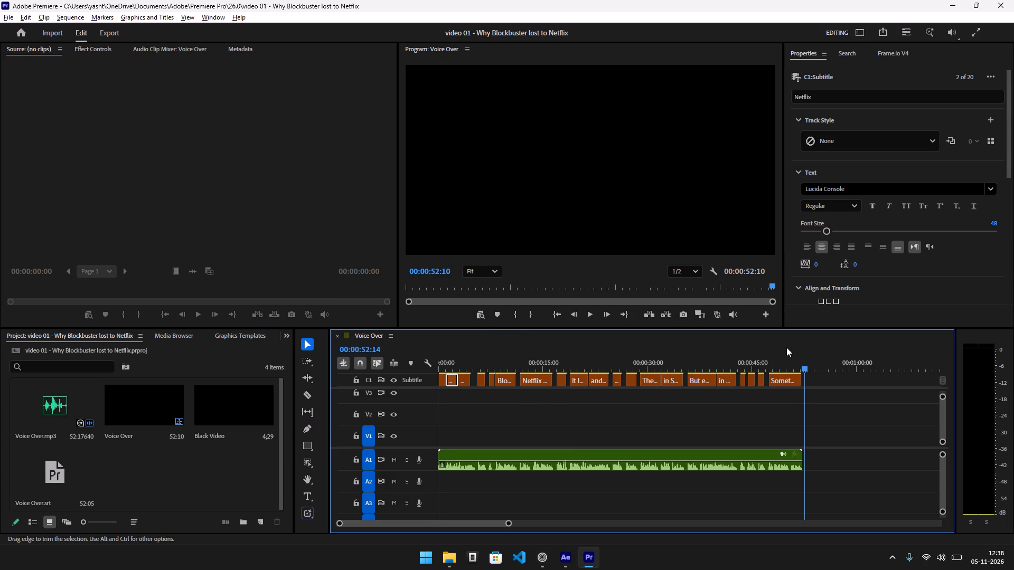
left_click_drag(802, 366, 386, 374, "alt")
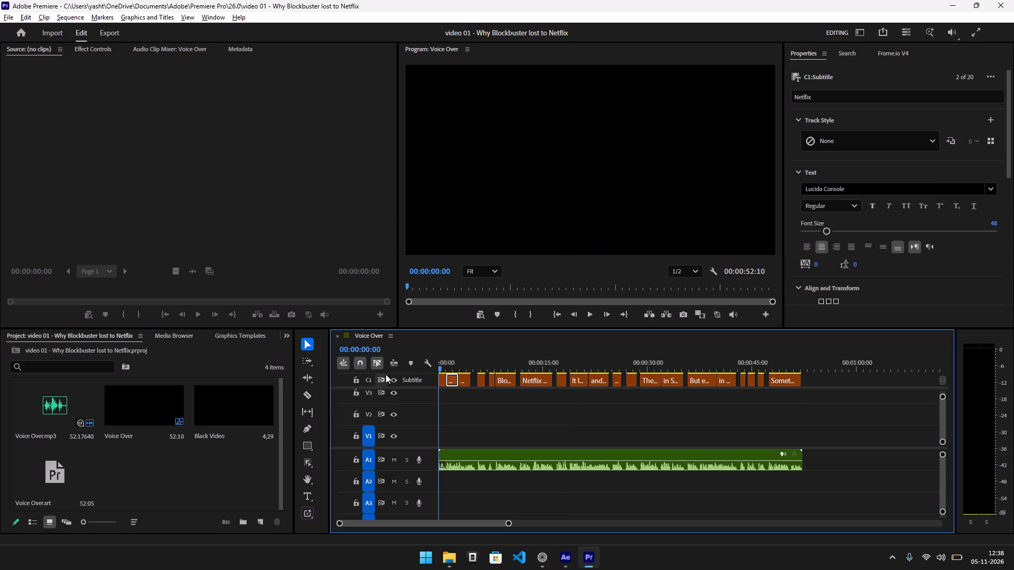
key("alt+Tab")
Undo the stray empty text layer and return to the Selection tool with no layer selected.
left_click(827, 275)
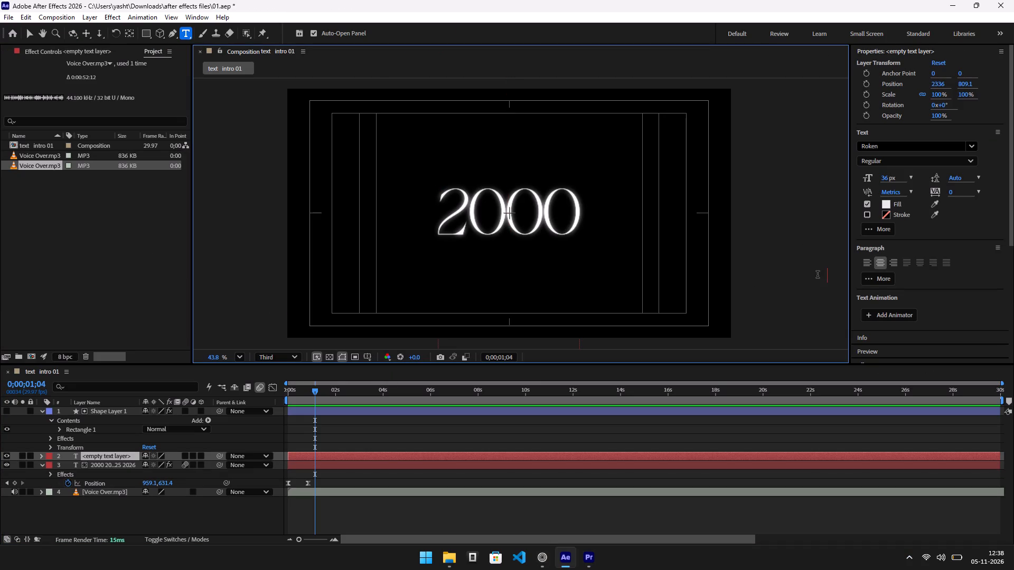
key("ctrl+z")
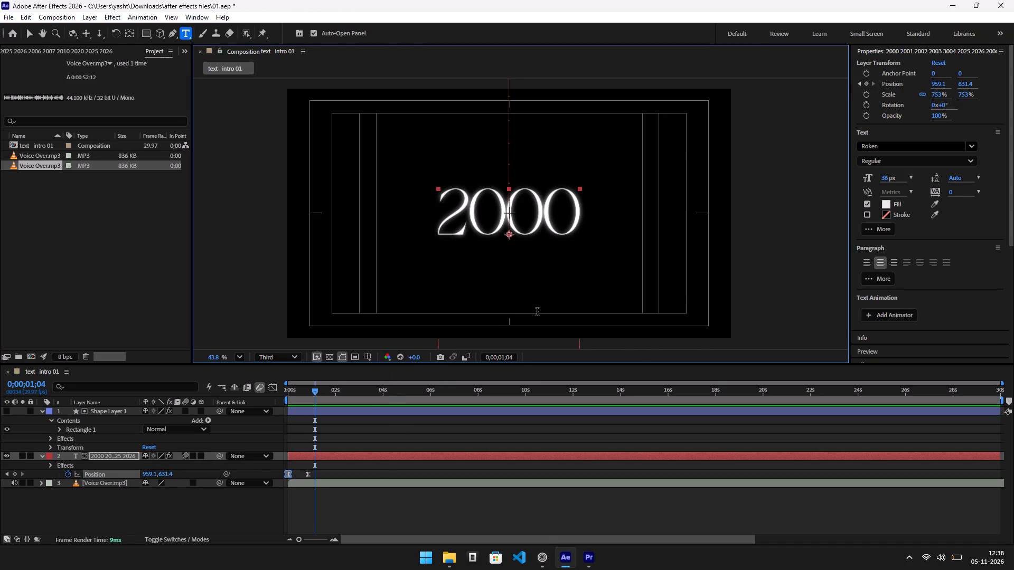
key("v")
left_click(765, 262)
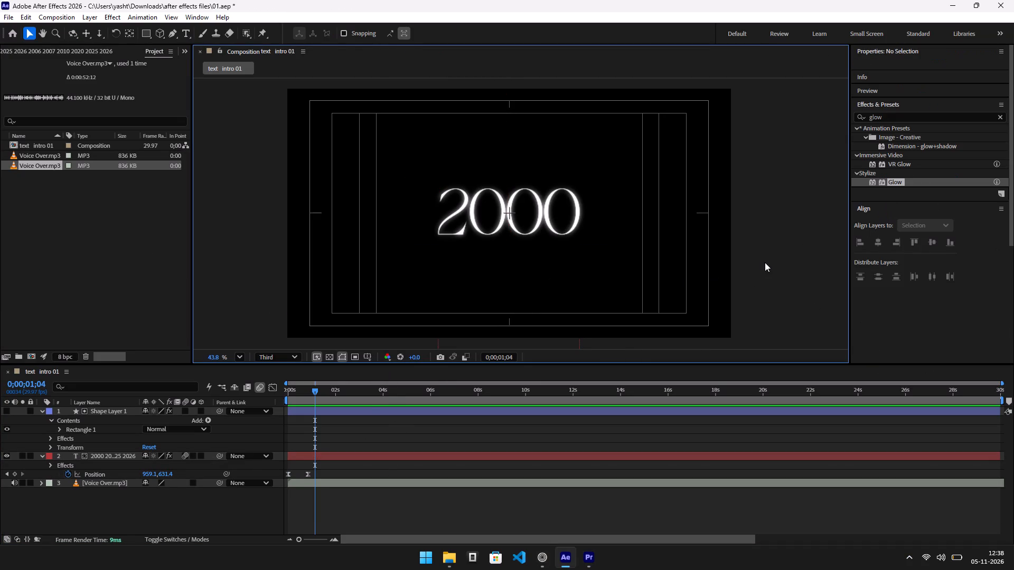
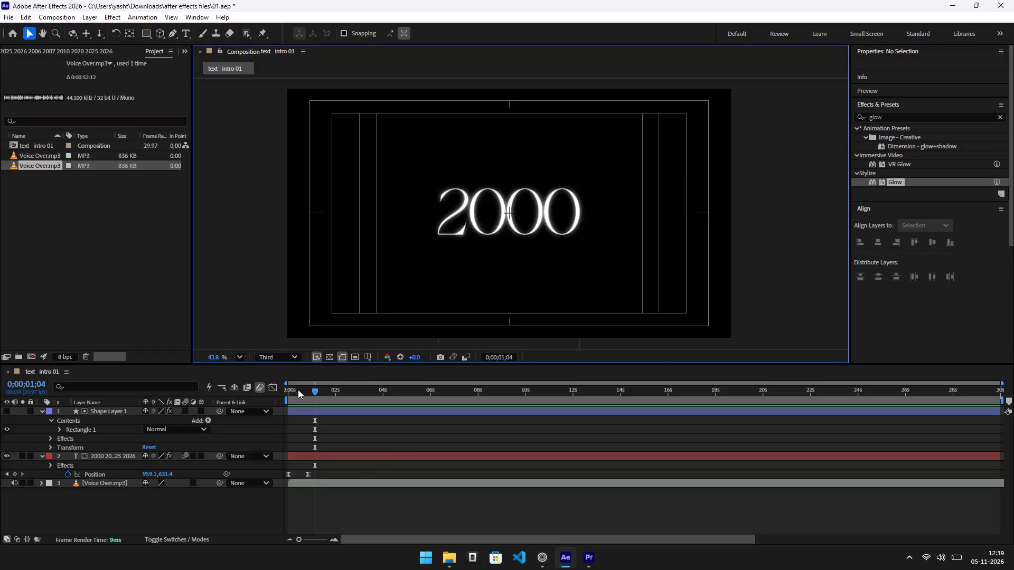
Return to the start of the composition and play back the year scroll from 2026 to 2000.
left_click_drag(314, 394, 253, 394)
key("space")
key("space")
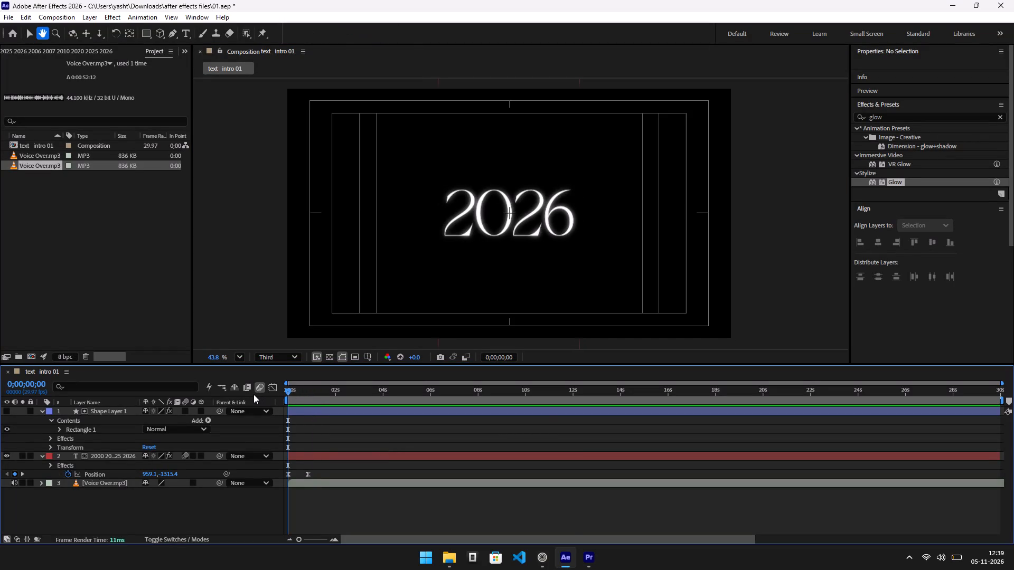
key("space")
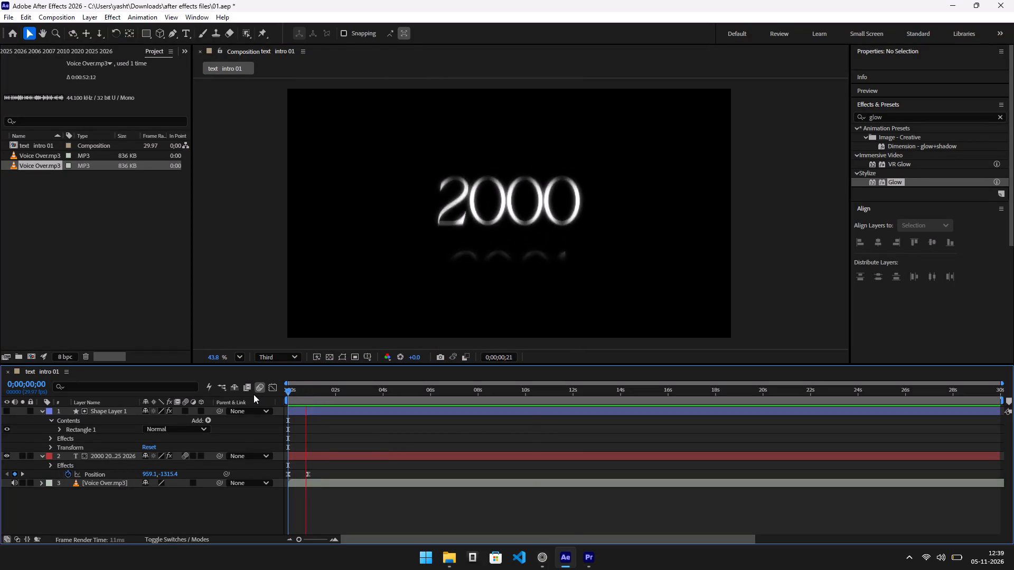
key("space")
Check the start of the voice-over in Premiere's Voice Over sequence, then return to After Effects at 0;00;00;00.
left_click(585, 556)
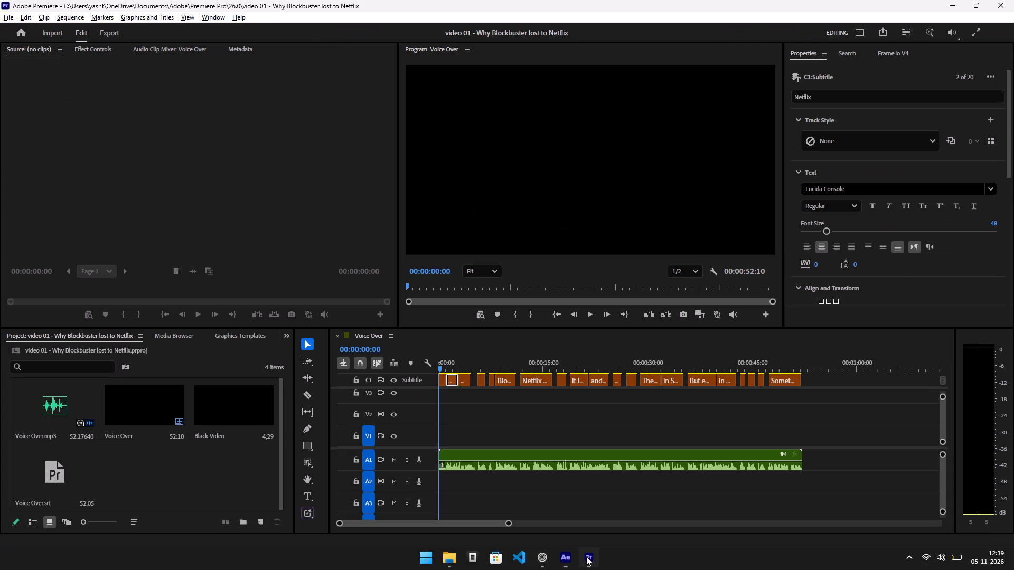
left_click_drag(440, 365, 450, 365)
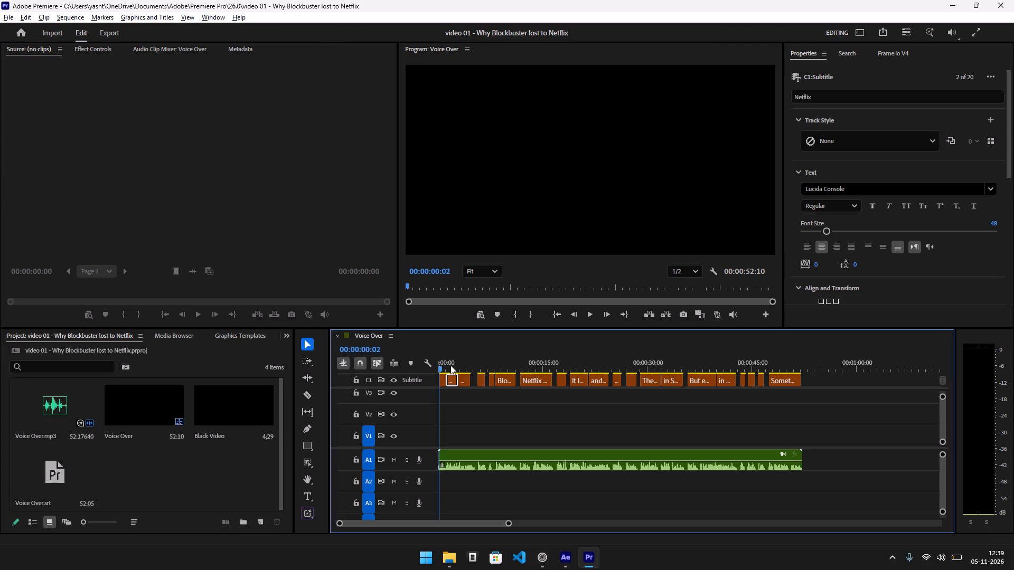
left_click_drag(450, 365, 395, 367)
key("alt+Tab")
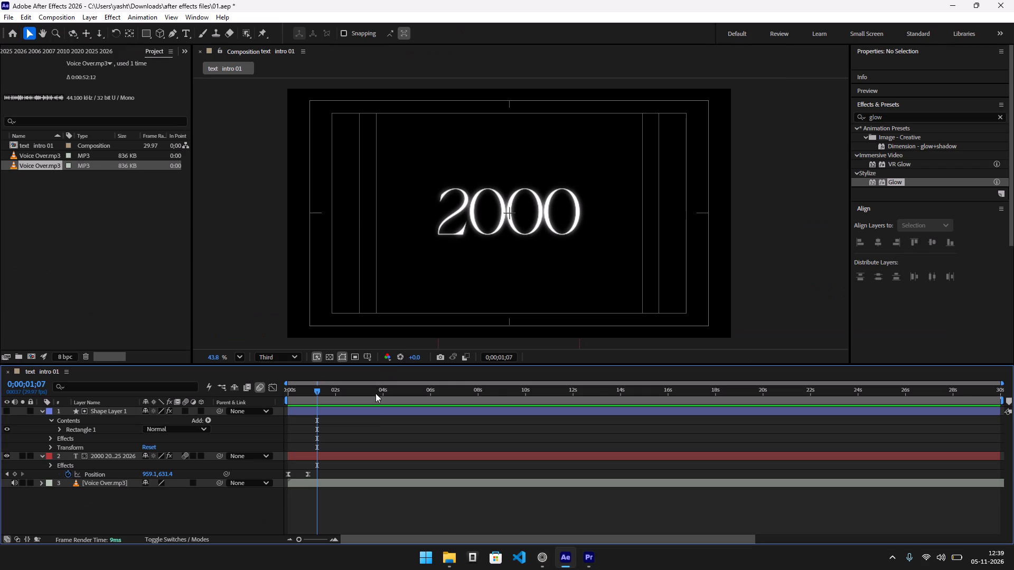
left_click_drag(316, 394, 270, 394)
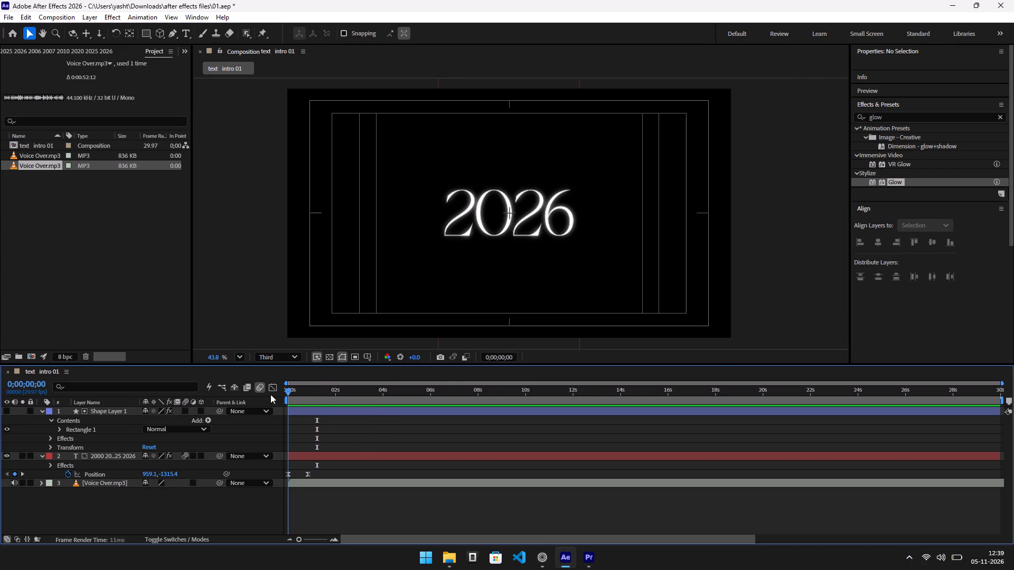
left_click_drag(270, 394, 250, 394)
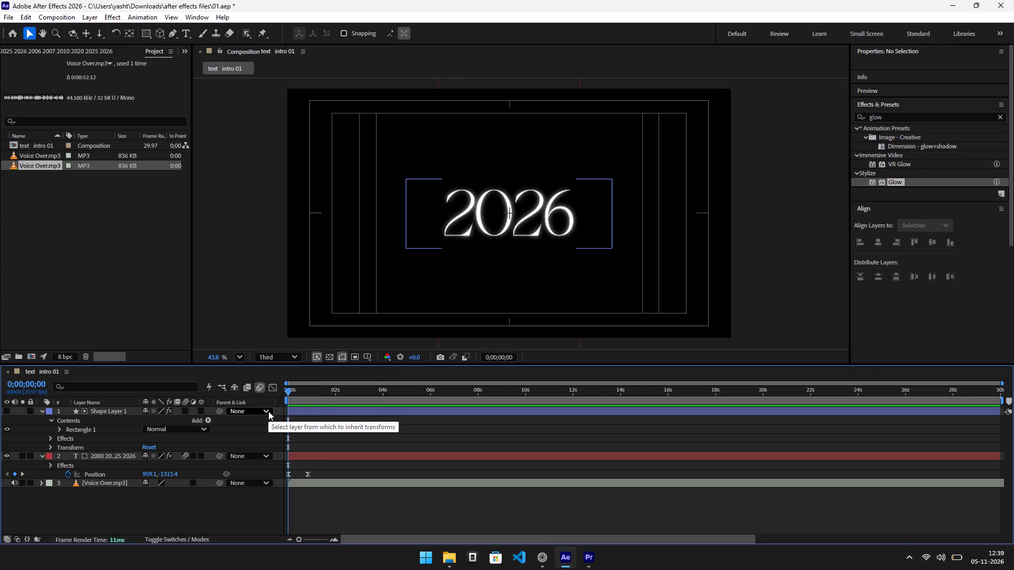
Switch to the Zen browser and play the 40 Hz binaural beats focus video in the pinned YouTube tab.
left_click(546, 562)
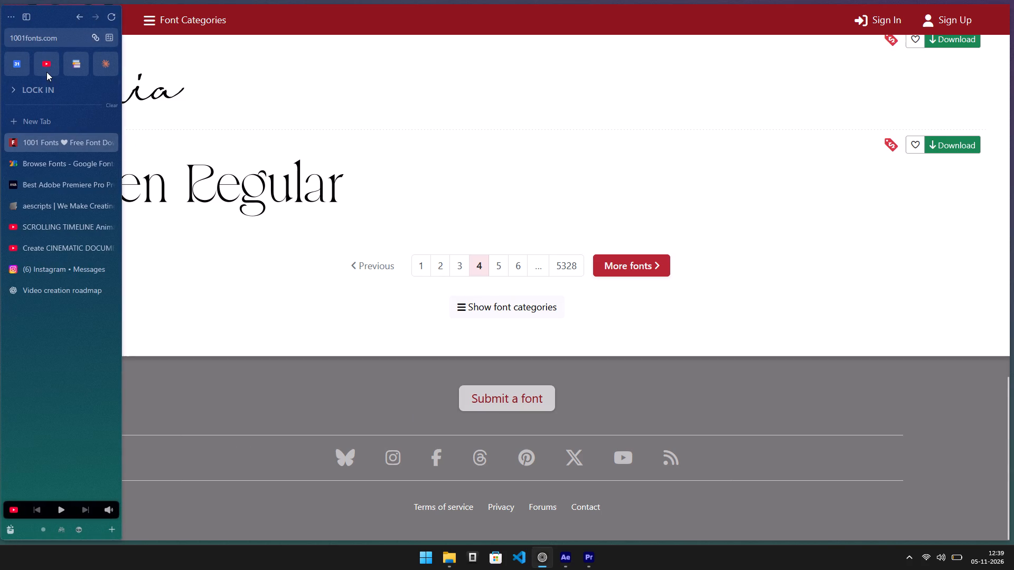
left_click(46, 72)
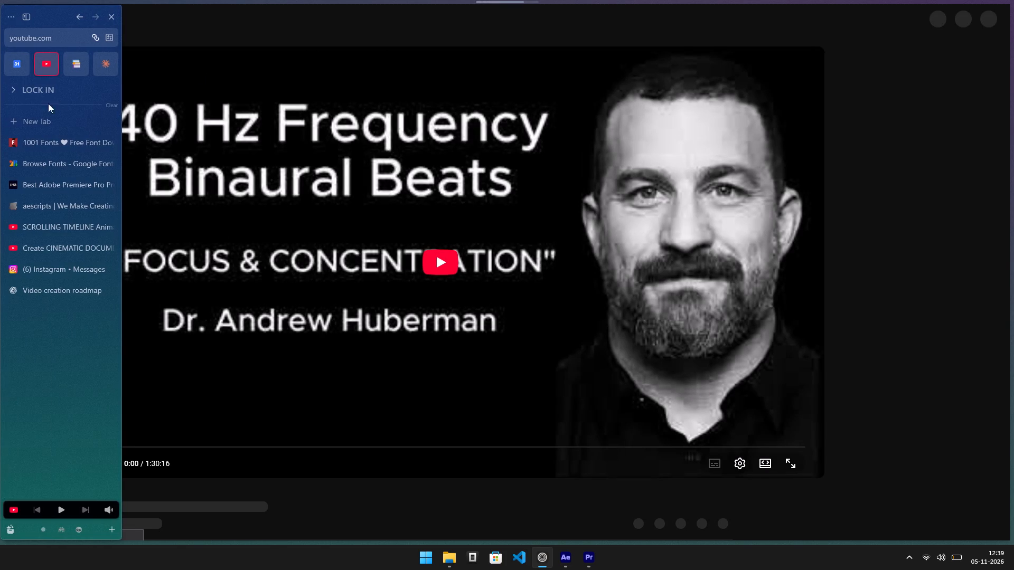
left_click(405, 251)
left_click(446, 258)
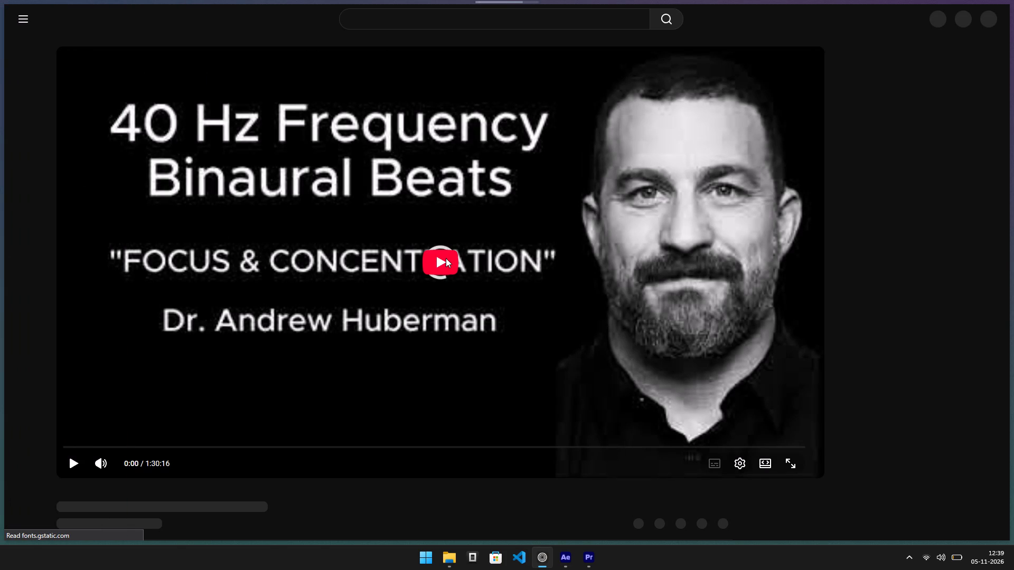
left_click(440, 264)
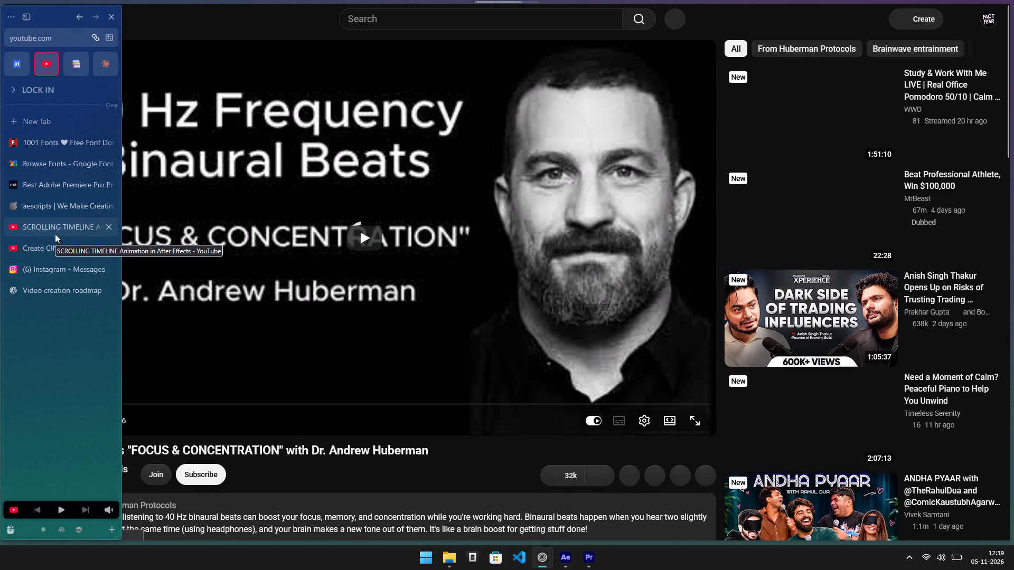
left_click(42, 124)
type("youtv")
key("BackSpace")
key("u")
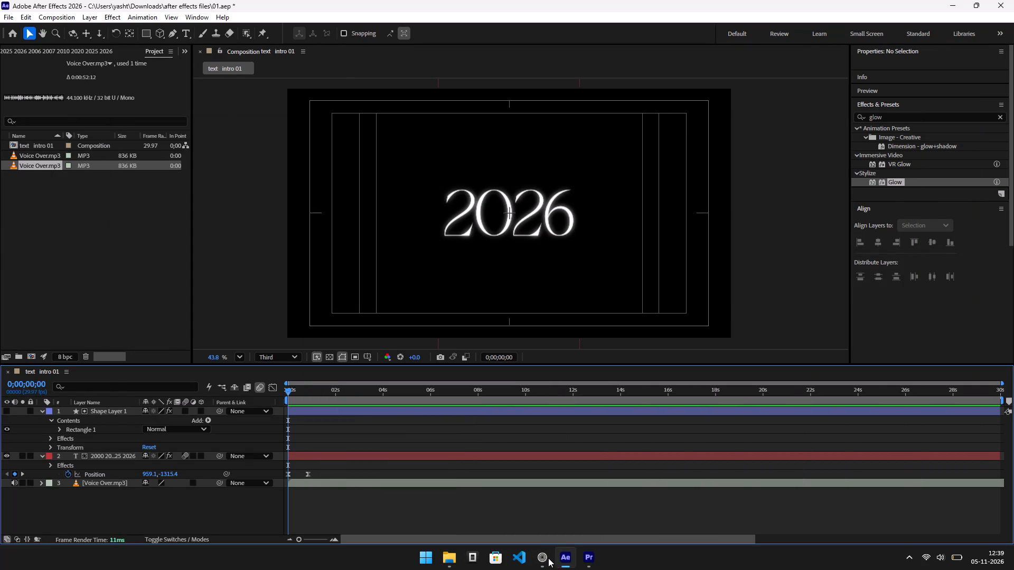
left_click(548, 558)
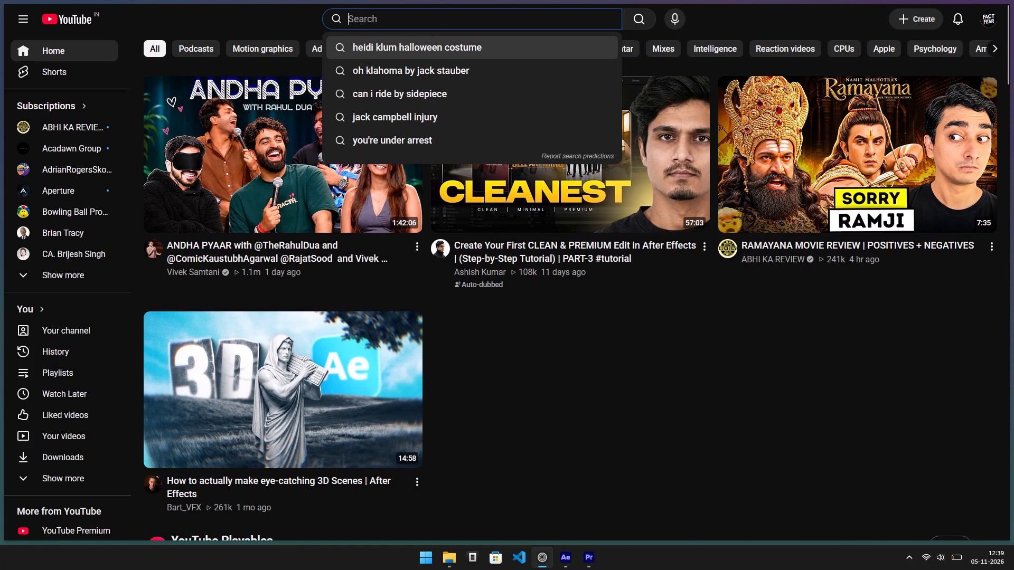
type("netflix background")
key("space")
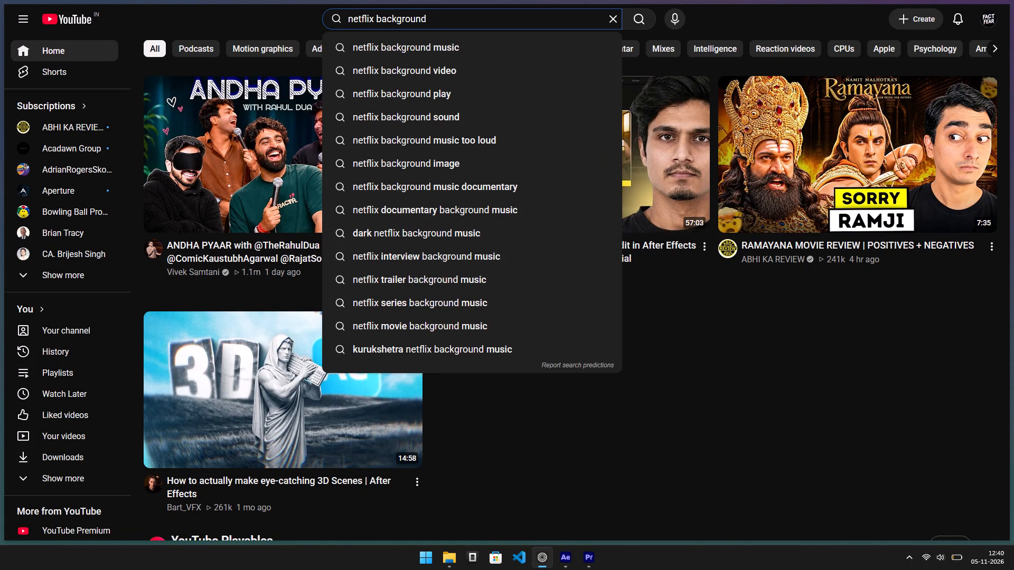
type("video")
key("Return")
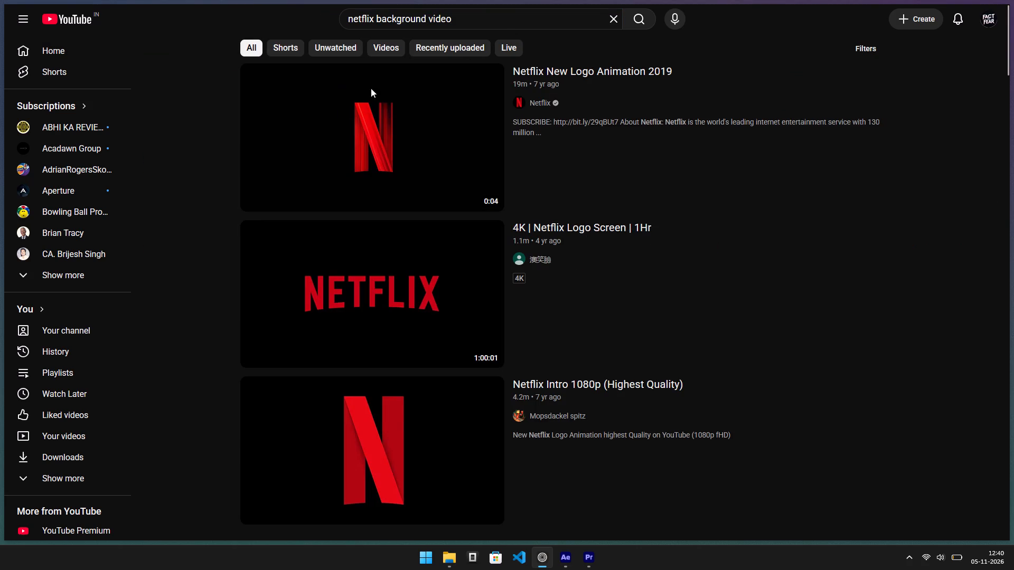
Look through the search results for a suitable Netflix-style background video.
scroll(321, 203, "down", 8)
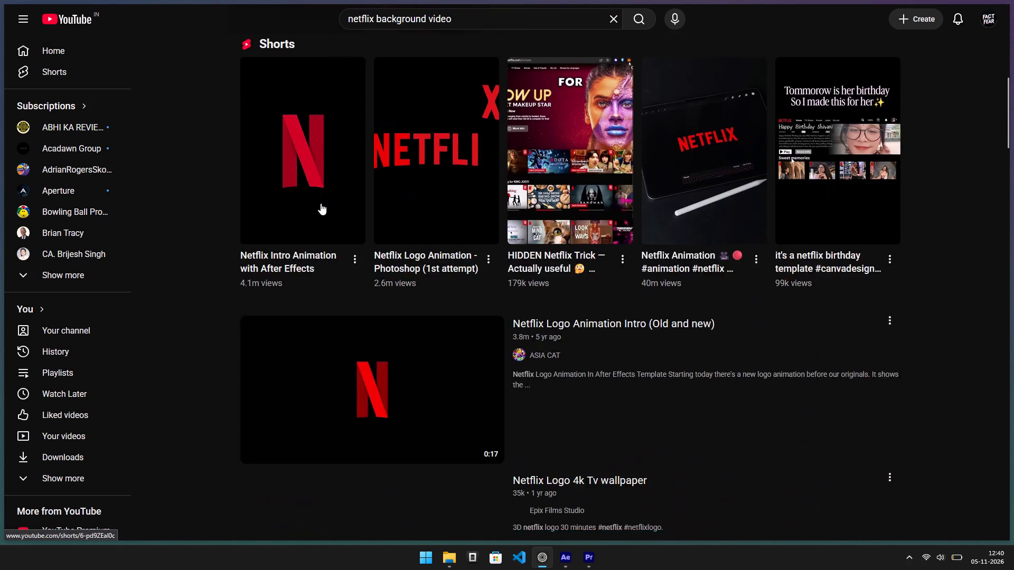
scroll(321, 203, "down", 4)
scroll(321, 203, "up", 3)
scroll(321, 203, "down", 12)
scroll(321, 203, "up", 2)
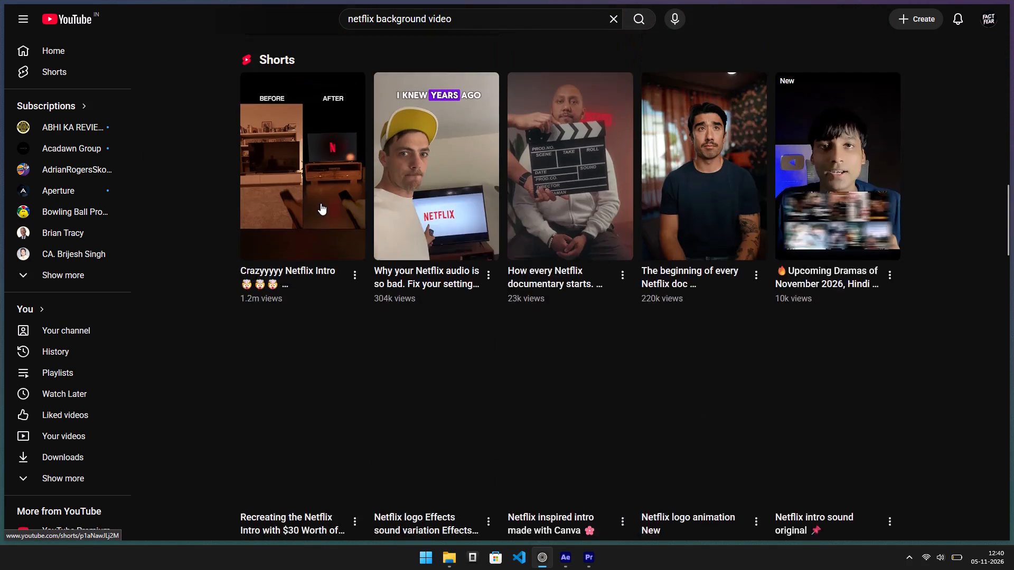
scroll(321, 203, "up", 20)
scroll(321, 203, "up", 4)
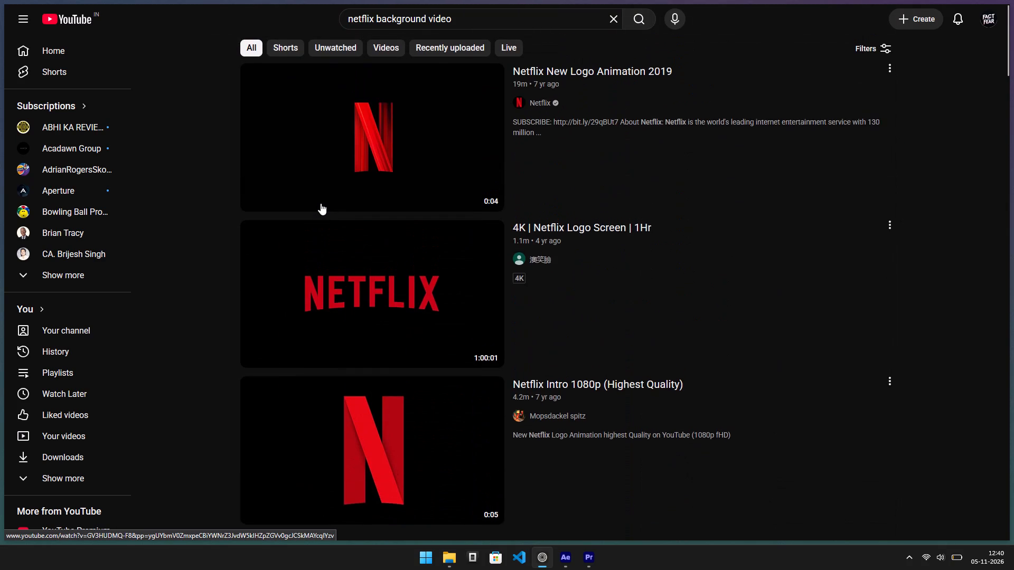
scroll(321, 203, "up", 3)
scroll(321, 203, "down", 20)
scroll(321, 203, "down", 3)
scroll(321, 203, "up", 1)
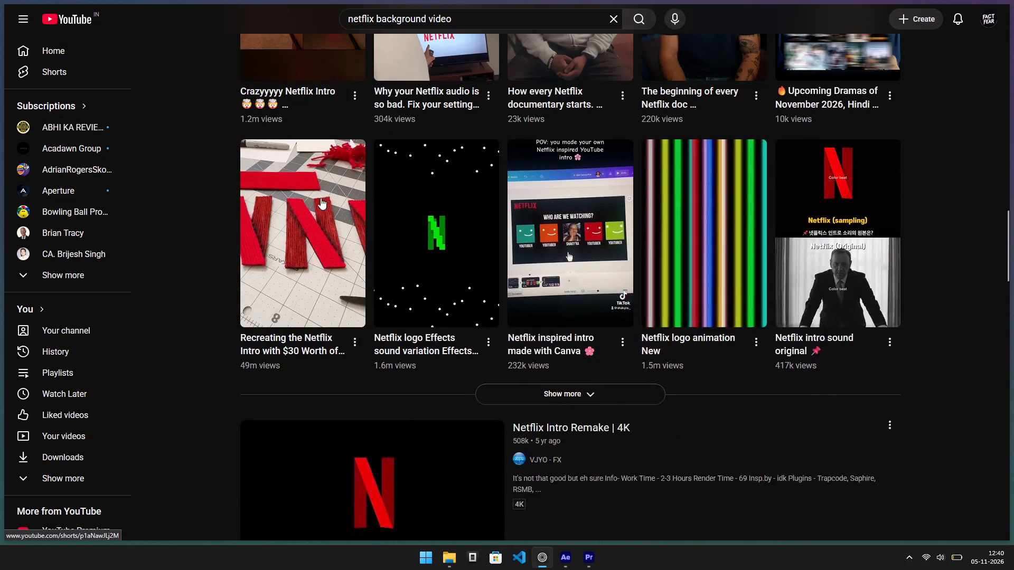
scroll(321, 198, "up", 3)
scroll(418, 117, "down", 8)
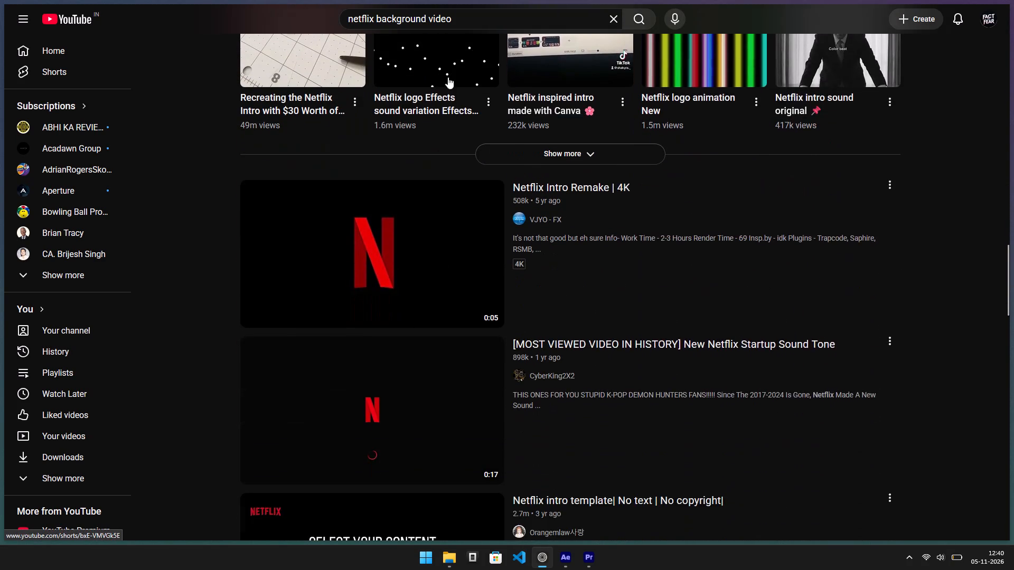
Refine the YouTube search to "netflix background video glow".
left_click(491, 21)
key("space")
type("glow")
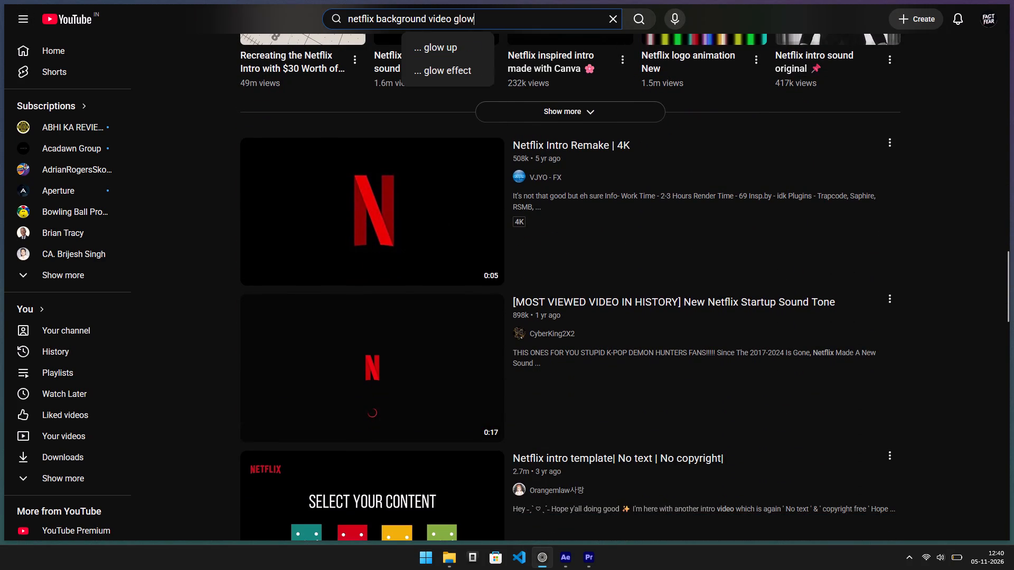
key("Return")
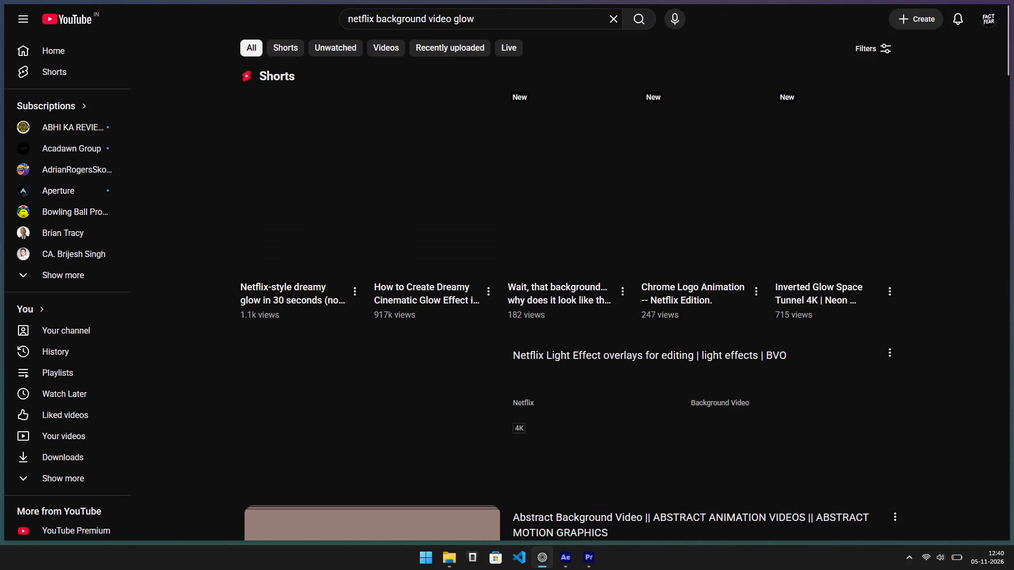
Examine the refined results and their previews for a glowing or dark cinematic background clip.
scroll(217, 330, "down", 4)
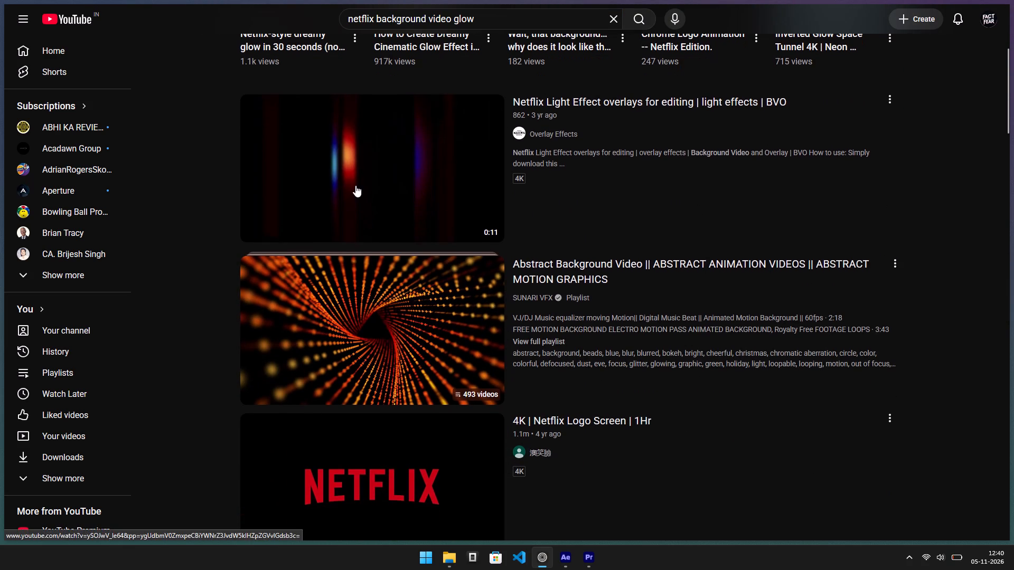
left_click(553, 305)
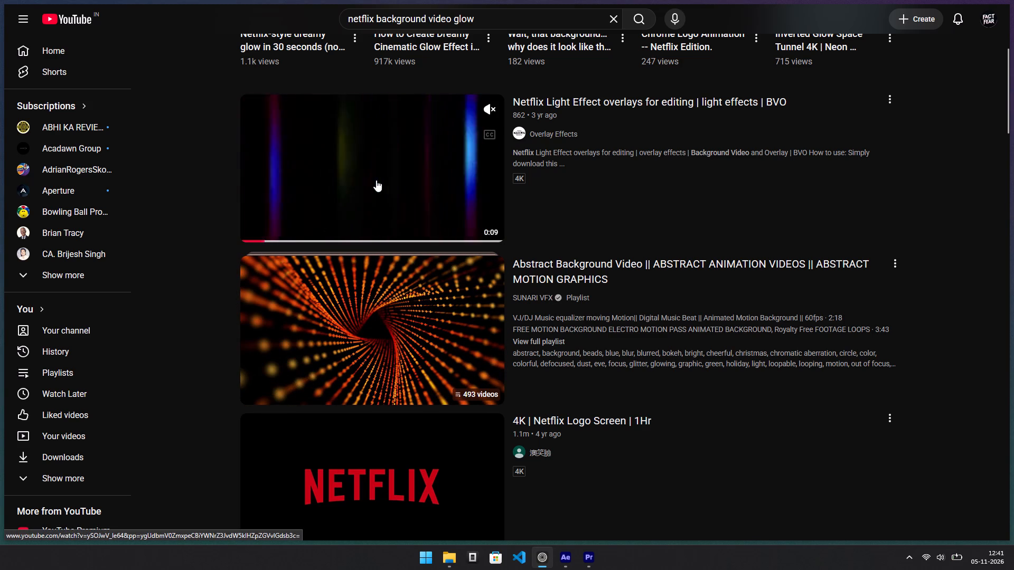
scroll(361, 201, "down", 5)
scroll(359, 203, "up", 4)
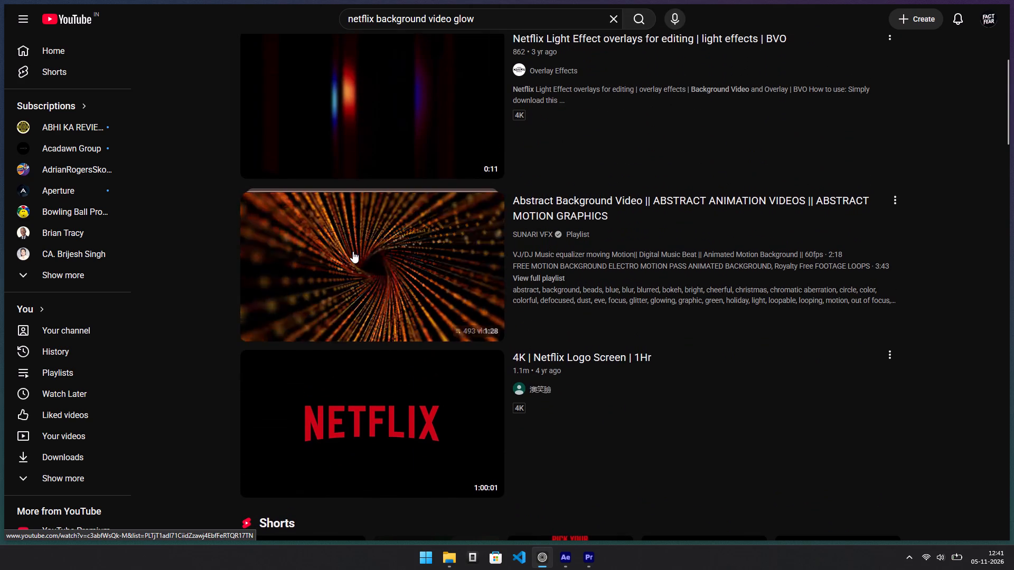
scroll(353, 252, "down", 3)
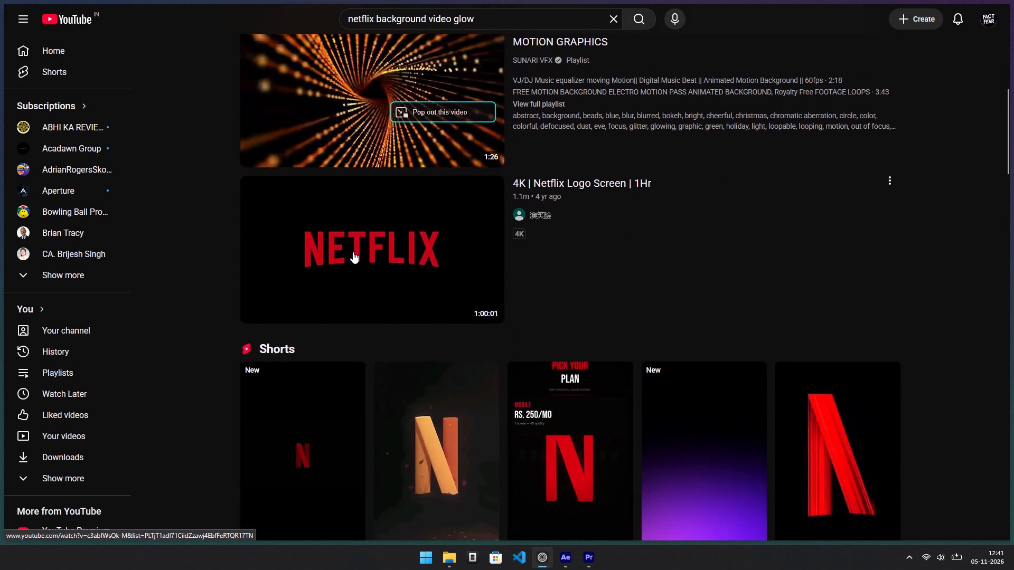
scroll(353, 252, "up", 3)
scroll(353, 252, "down", 8)
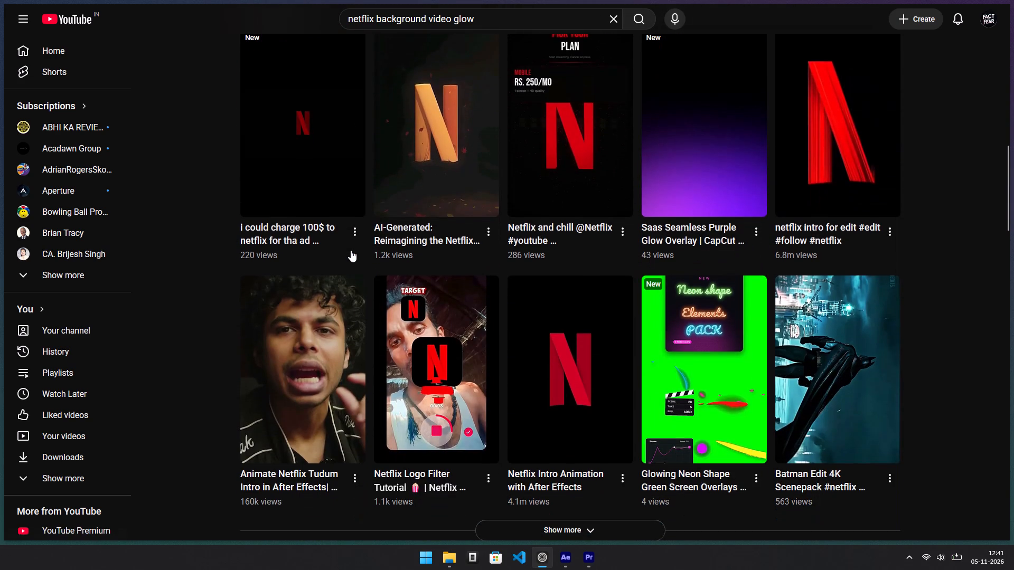
scroll(420, 178, "up", 1)
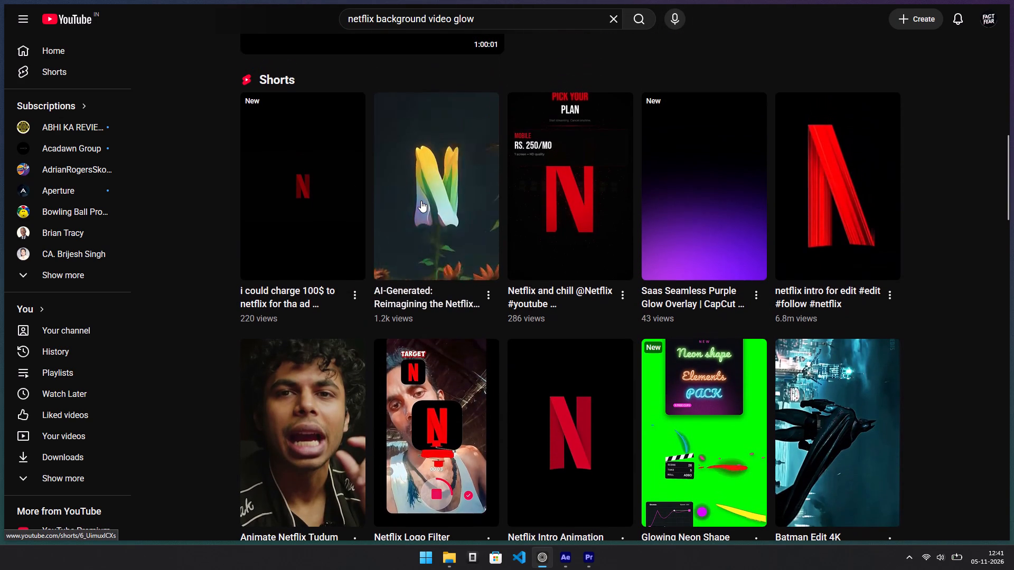
scroll(420, 201, "down", 7)
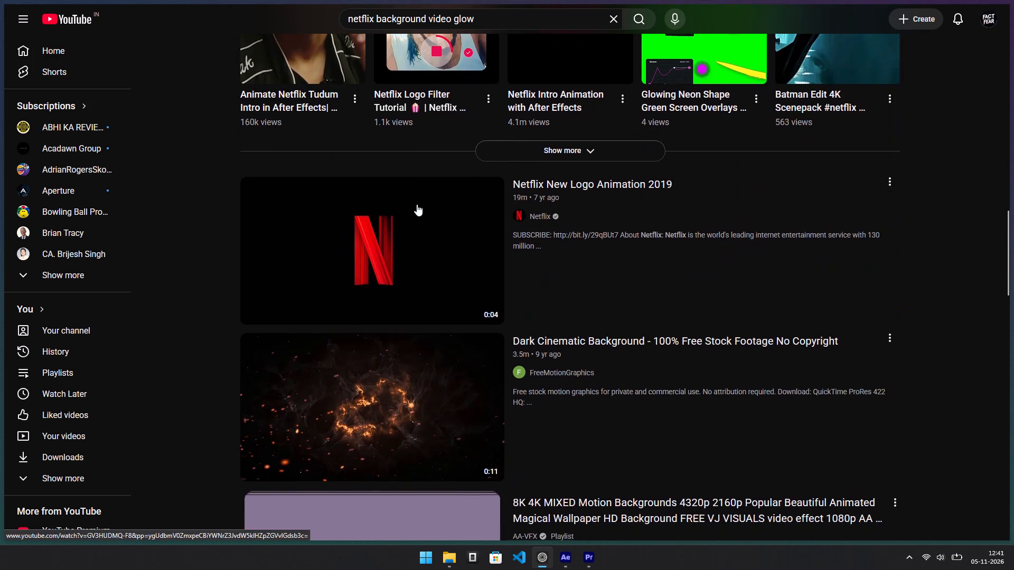
scroll(381, 262, "down", 2)
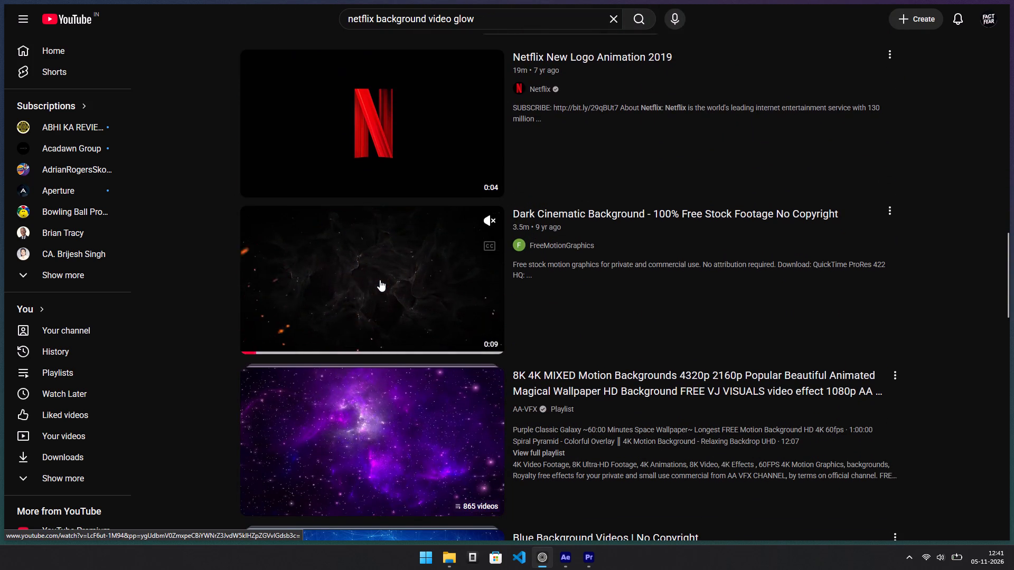
scroll(380, 280, "down", 1)
Open the "Dark Cinematic Background - 100% Free Stock Footage No Copyright" video and copy its URL.
left_click(370, 239)
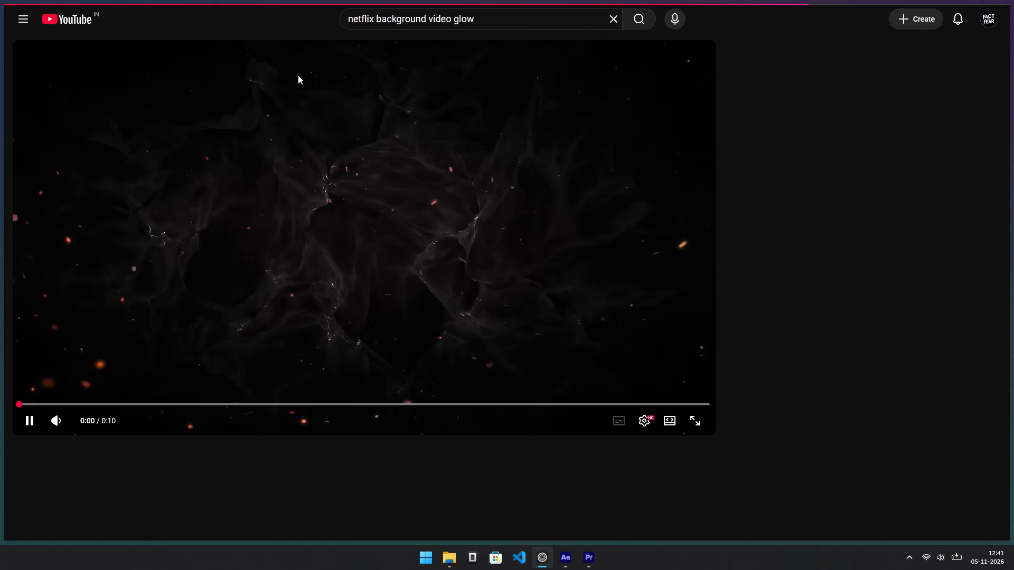
right_click(286, 123)
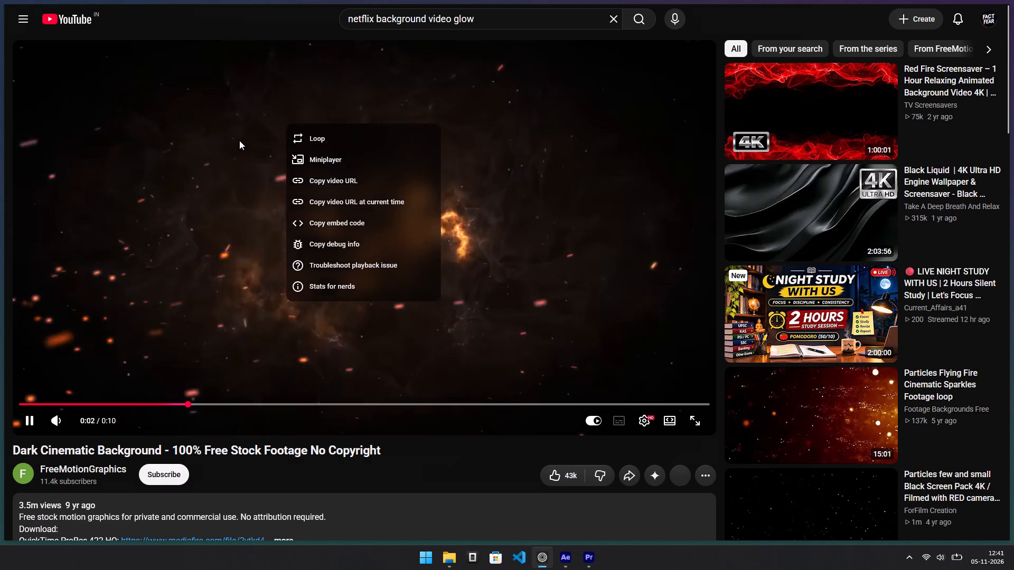
left_click(239, 140)
right_click(239, 139)
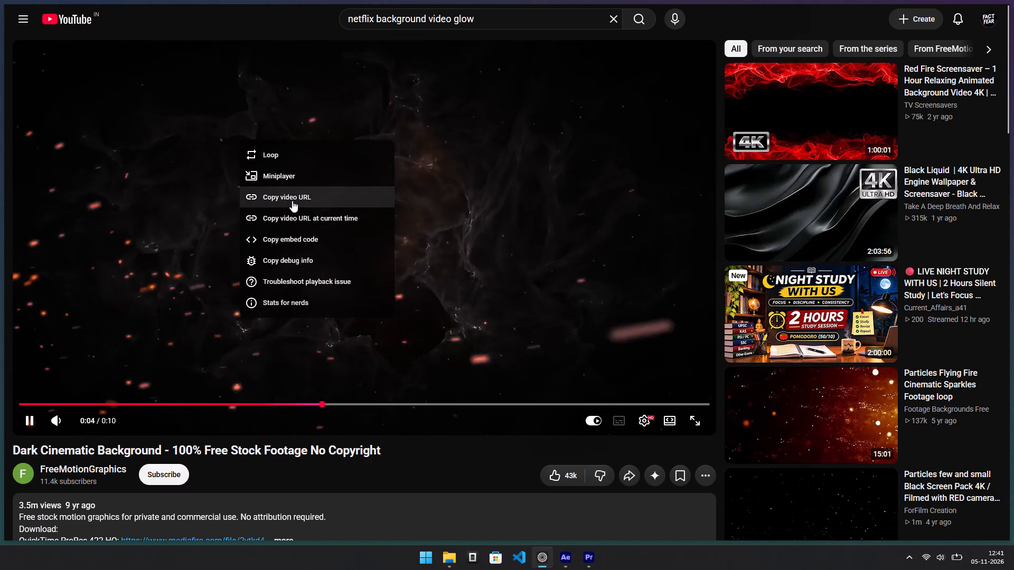
left_click(181, 194)
left_click(260, 203)
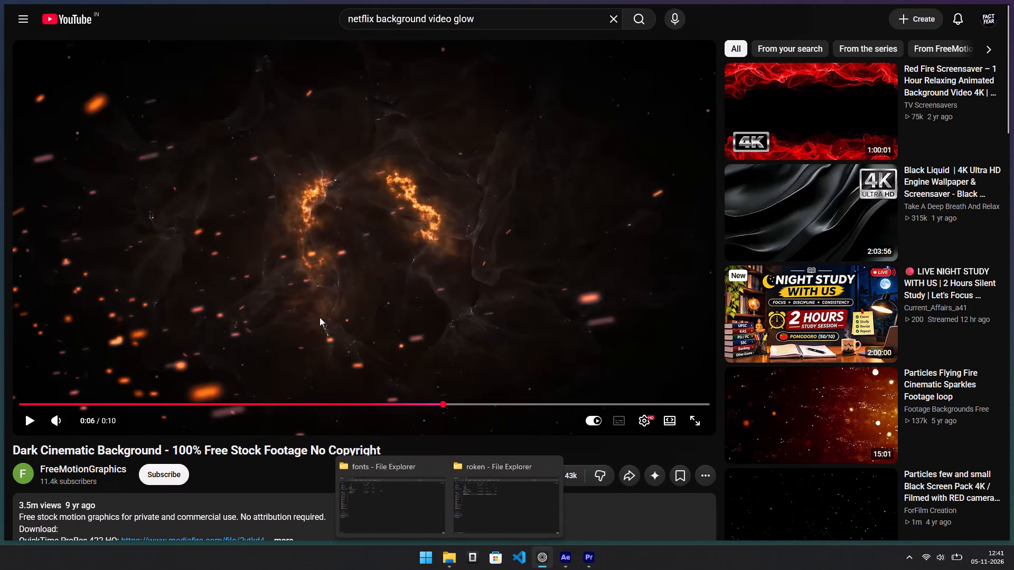
right_click(294, 226)
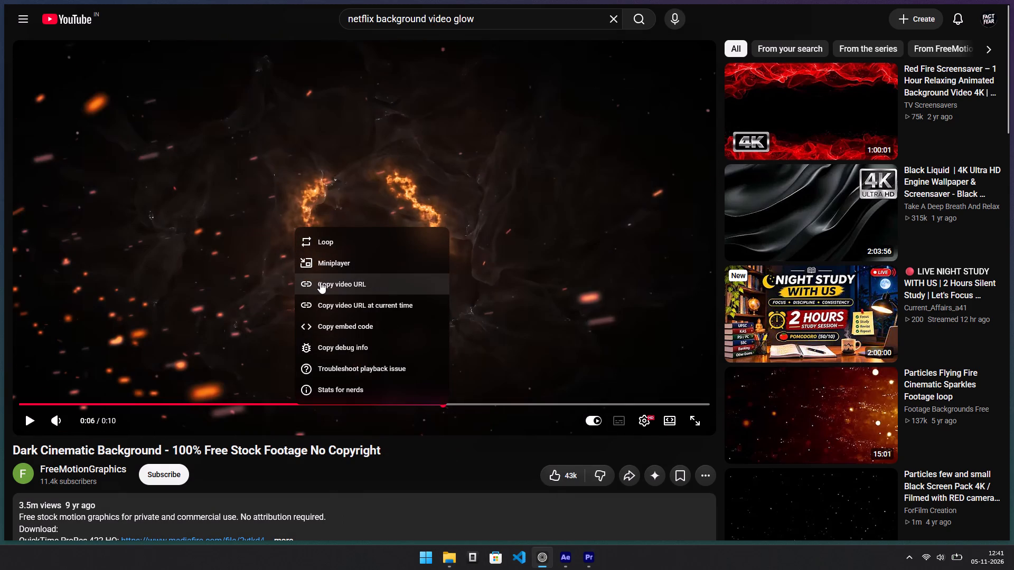
left_click(320, 282)
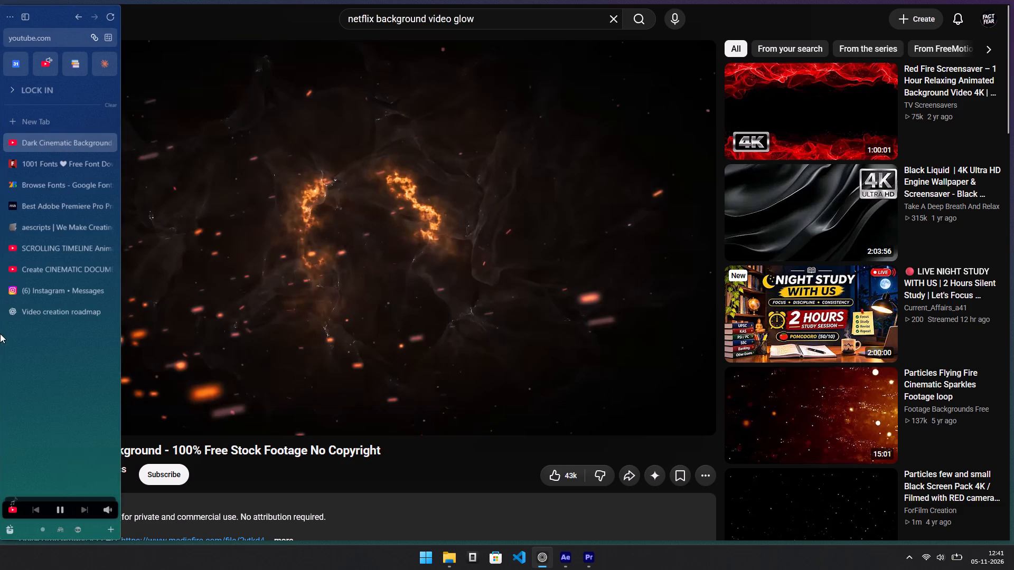
Search the web in a new tab for "download youtube video" and open the vidssave.com downloader.
left_click(38, 129)
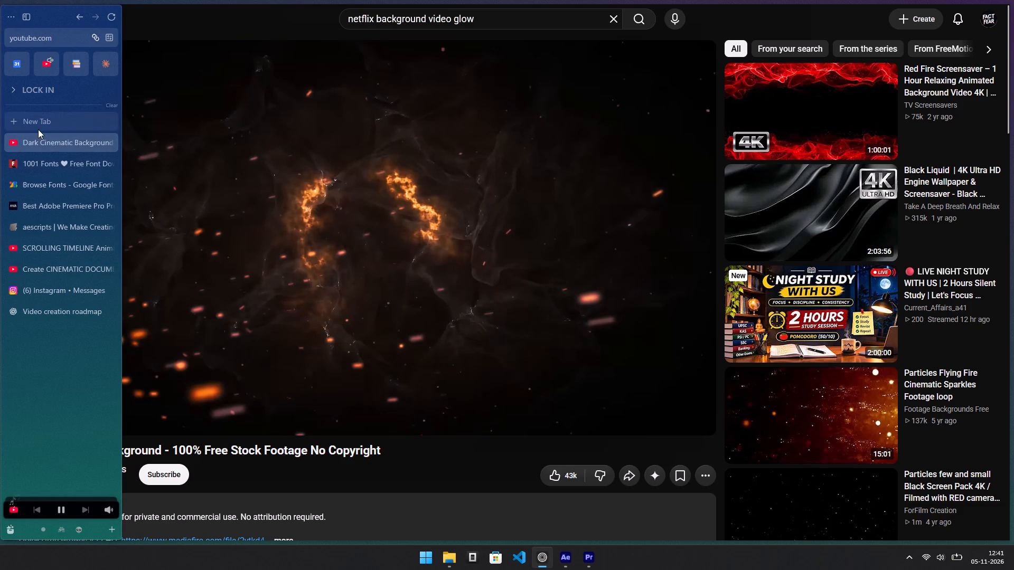
type("download youtube video")
key("space")
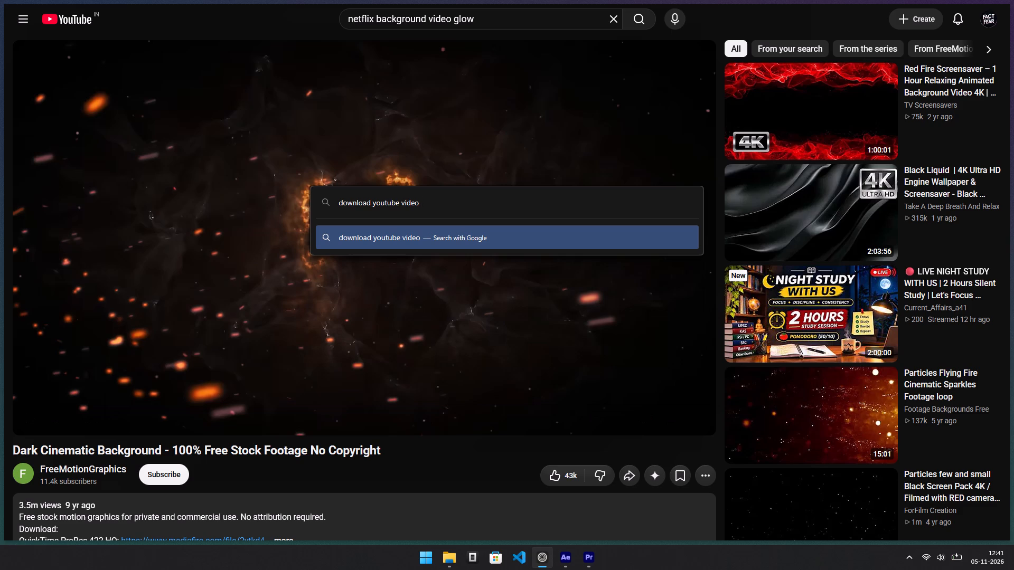
key("Return")
left_click(316, 115)
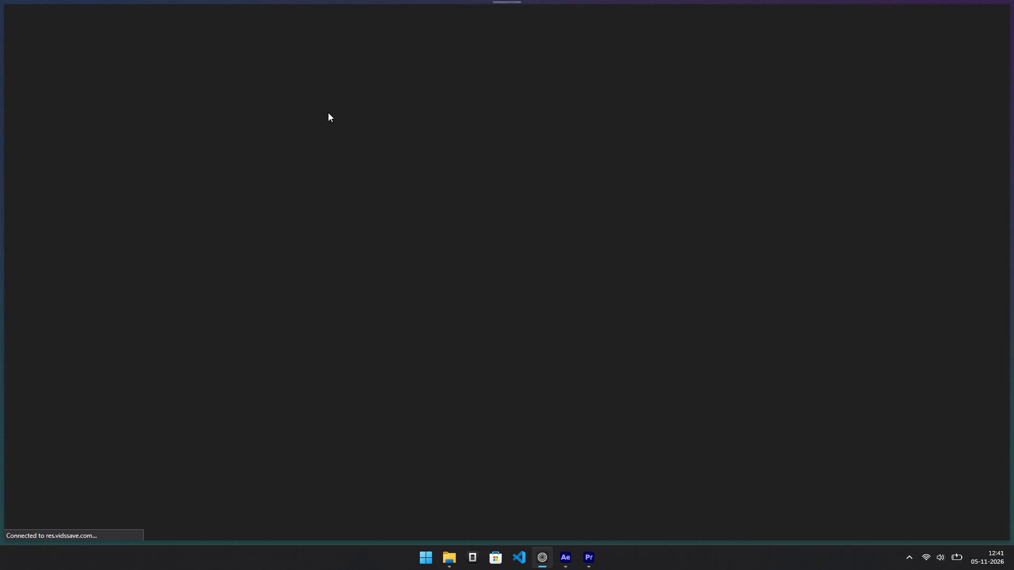
Submit the copied video link to the downloader and download the 720P MP4 version.
left_click(356, 207)
key("ctrl+v")
left_click(407, 224)
key("ctrl+v")
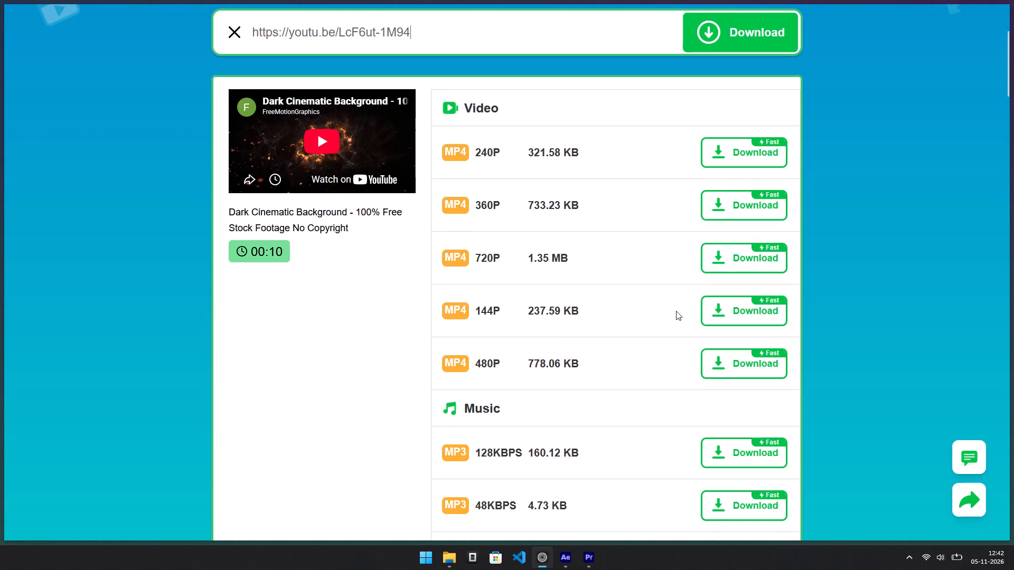
left_click(724, 260)
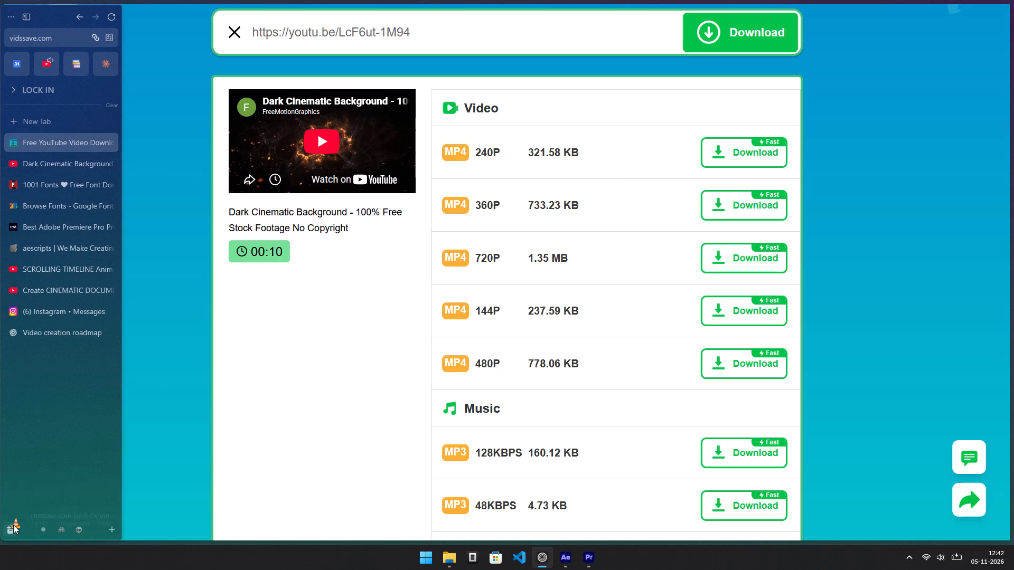
Switch to After Effects and bring the downloaded 720p clip into the "text intro 01" composition, starting at 0 seconds.
left_click_drag(52, 509, 258, 496)
key("alt+Tab")
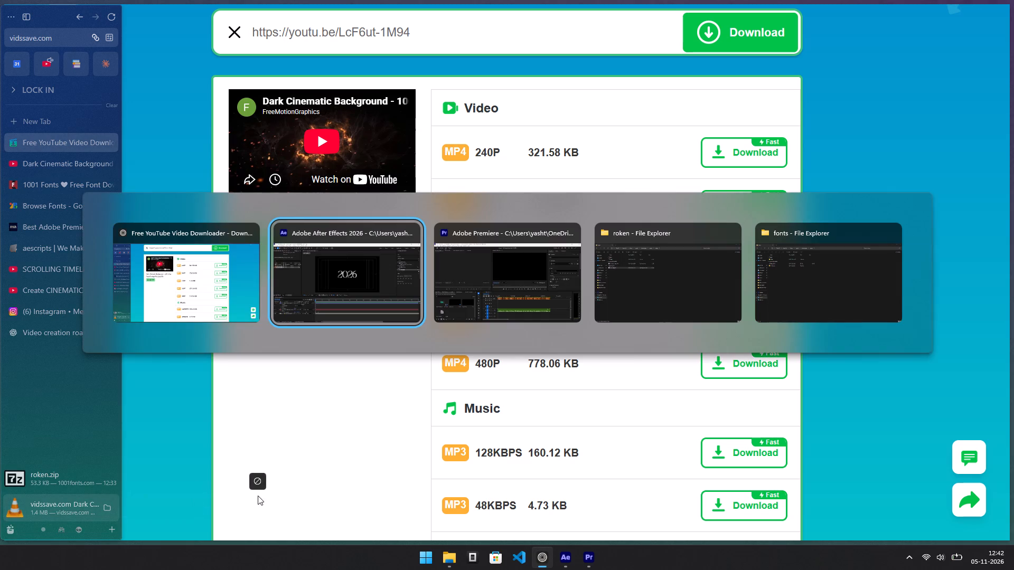
left_click_drag(258, 496, 360, 519)
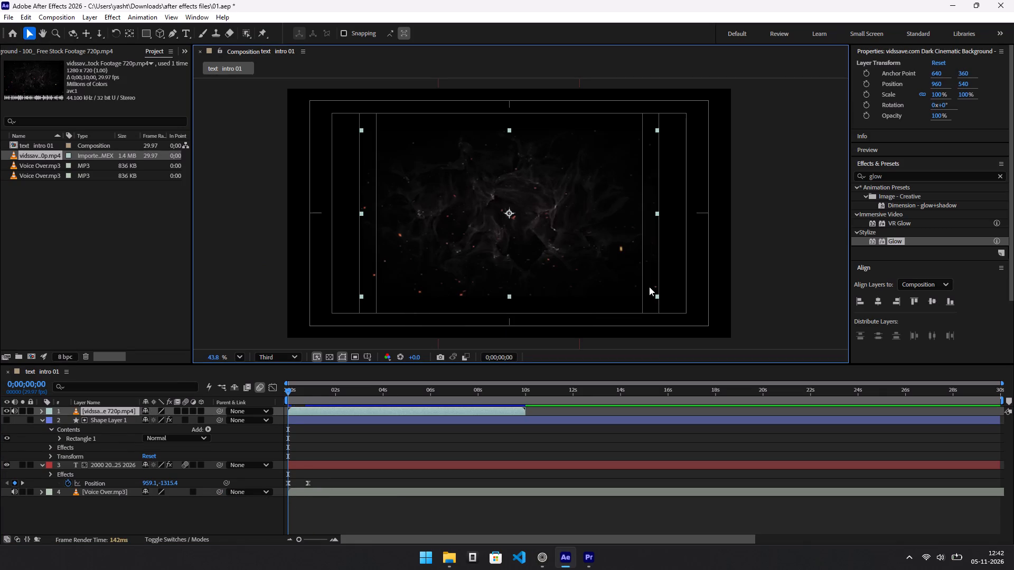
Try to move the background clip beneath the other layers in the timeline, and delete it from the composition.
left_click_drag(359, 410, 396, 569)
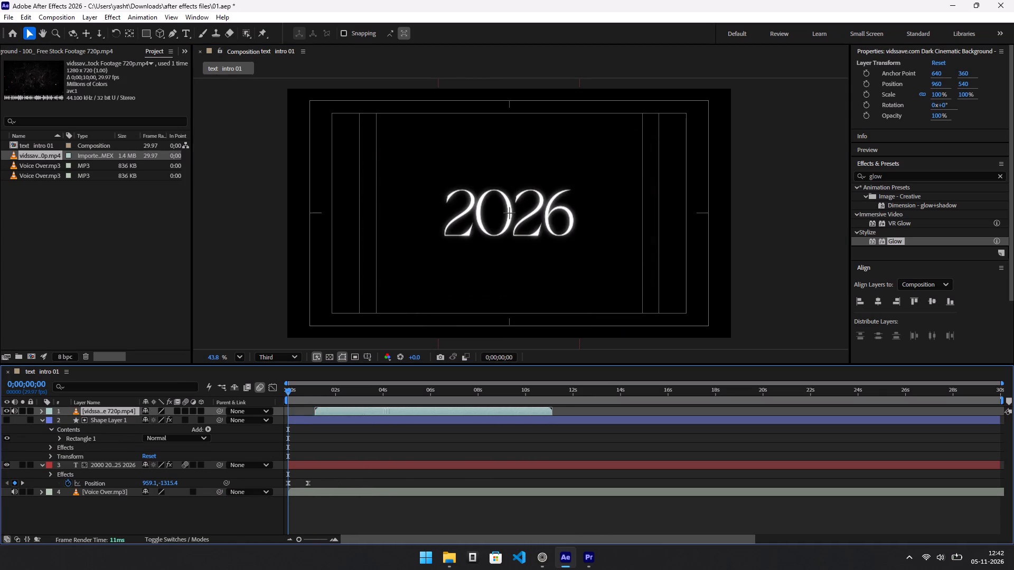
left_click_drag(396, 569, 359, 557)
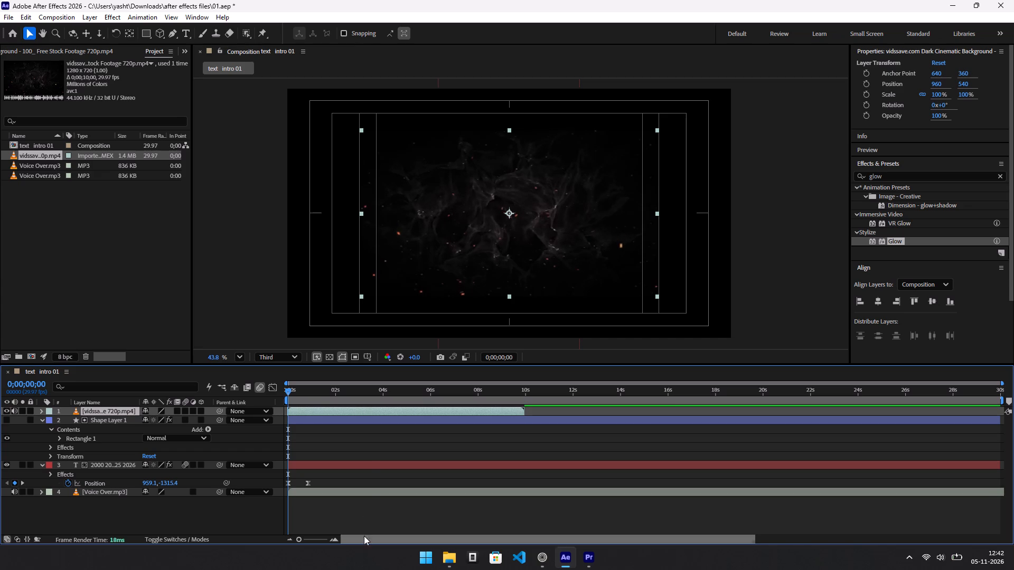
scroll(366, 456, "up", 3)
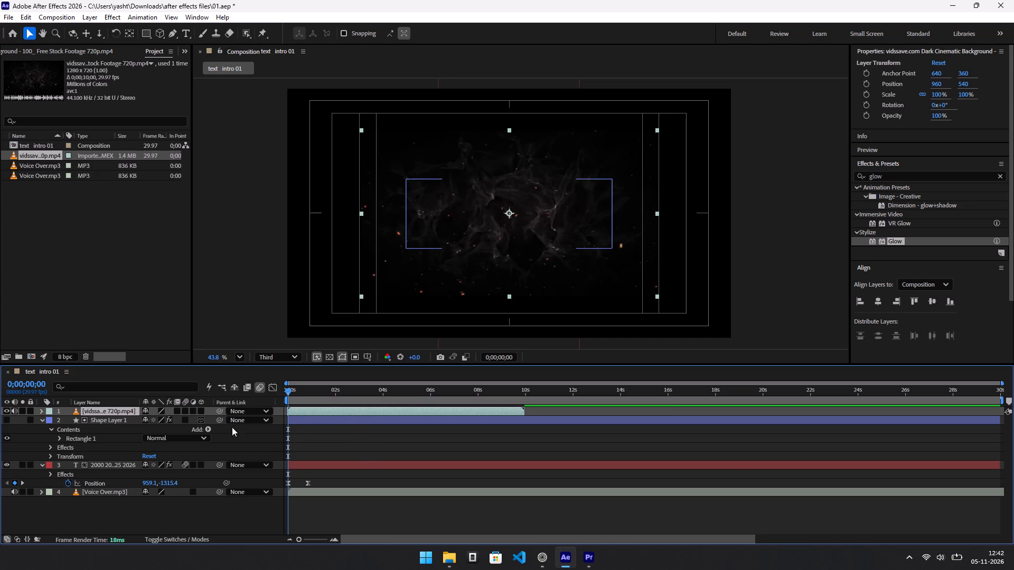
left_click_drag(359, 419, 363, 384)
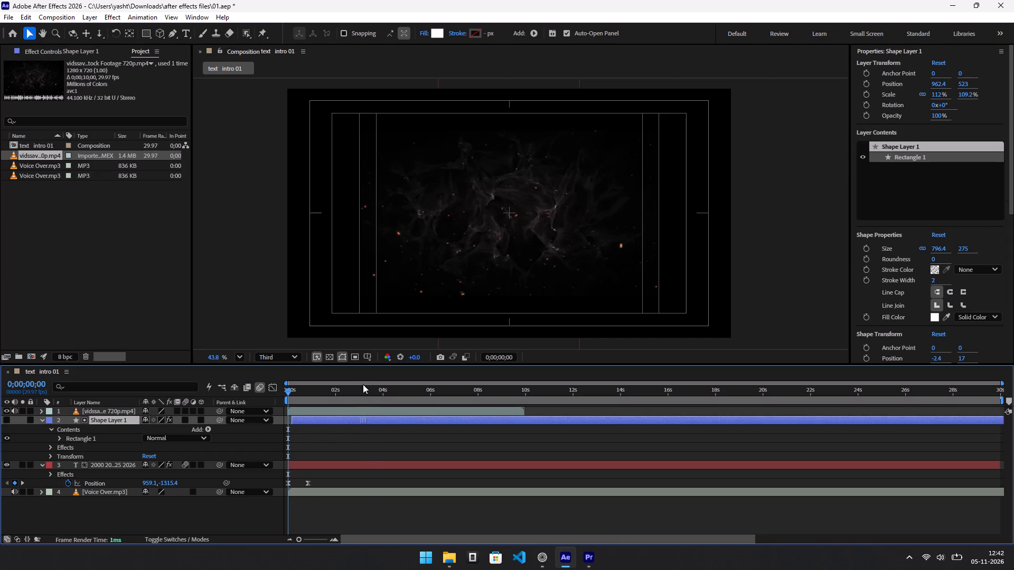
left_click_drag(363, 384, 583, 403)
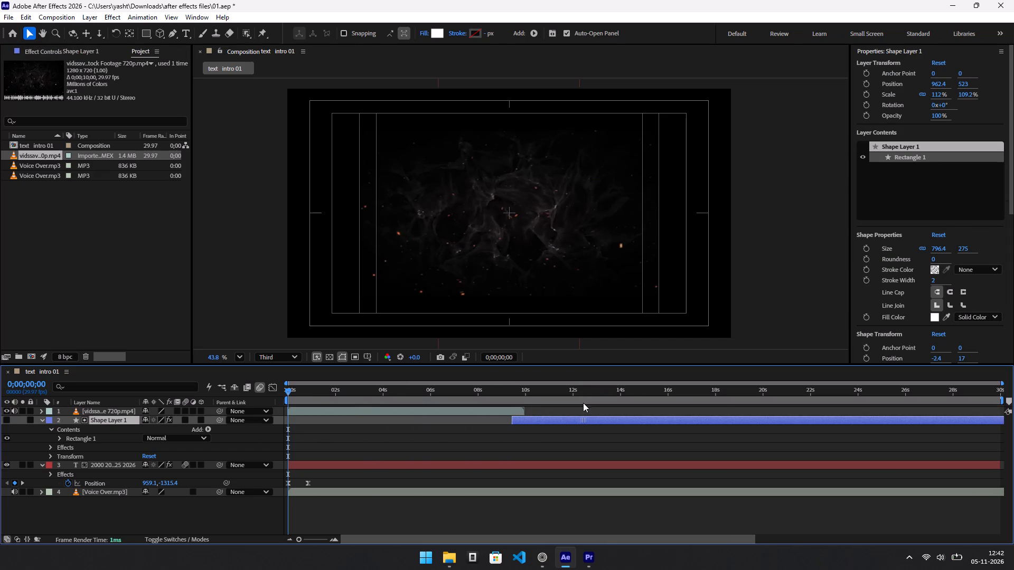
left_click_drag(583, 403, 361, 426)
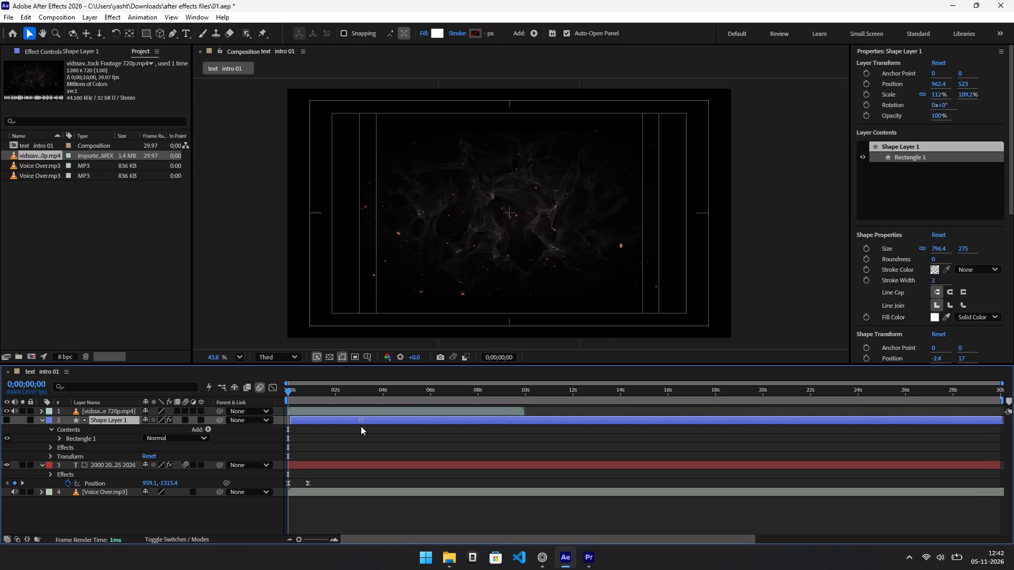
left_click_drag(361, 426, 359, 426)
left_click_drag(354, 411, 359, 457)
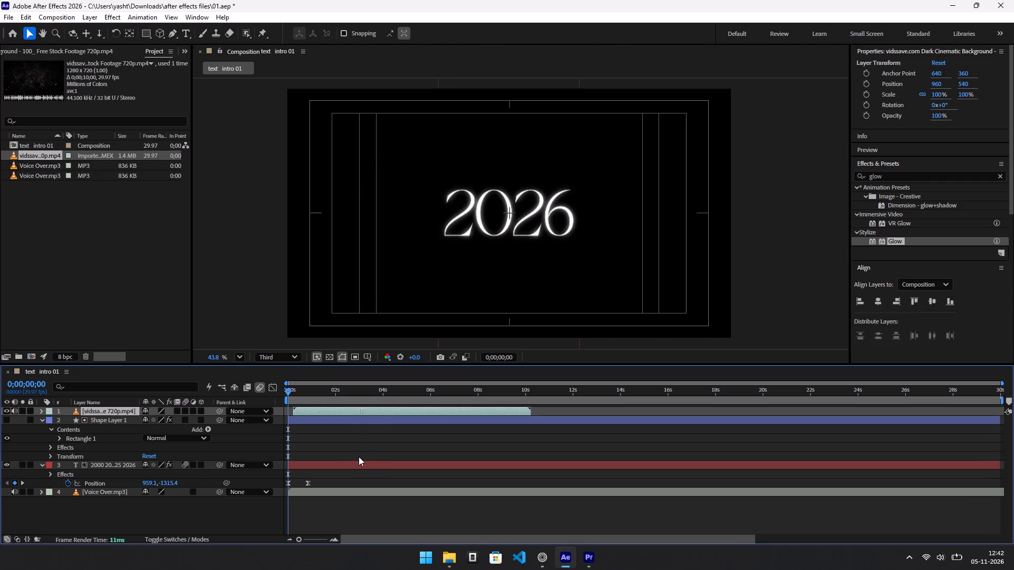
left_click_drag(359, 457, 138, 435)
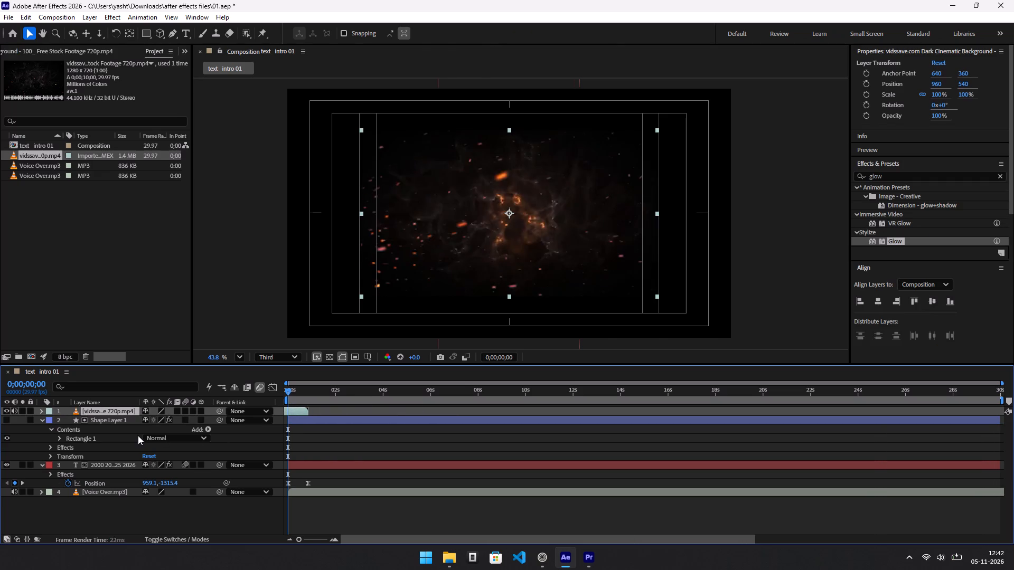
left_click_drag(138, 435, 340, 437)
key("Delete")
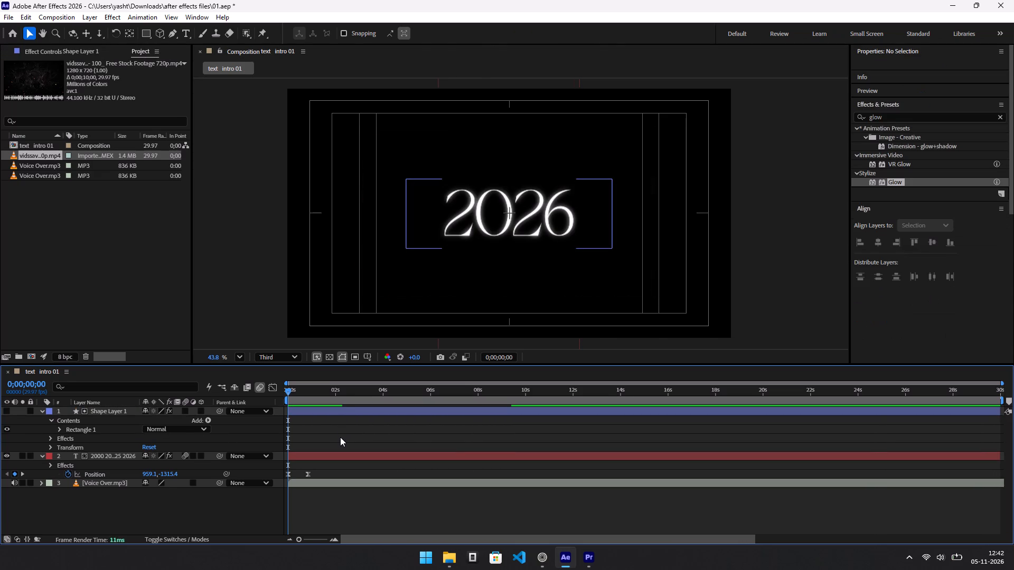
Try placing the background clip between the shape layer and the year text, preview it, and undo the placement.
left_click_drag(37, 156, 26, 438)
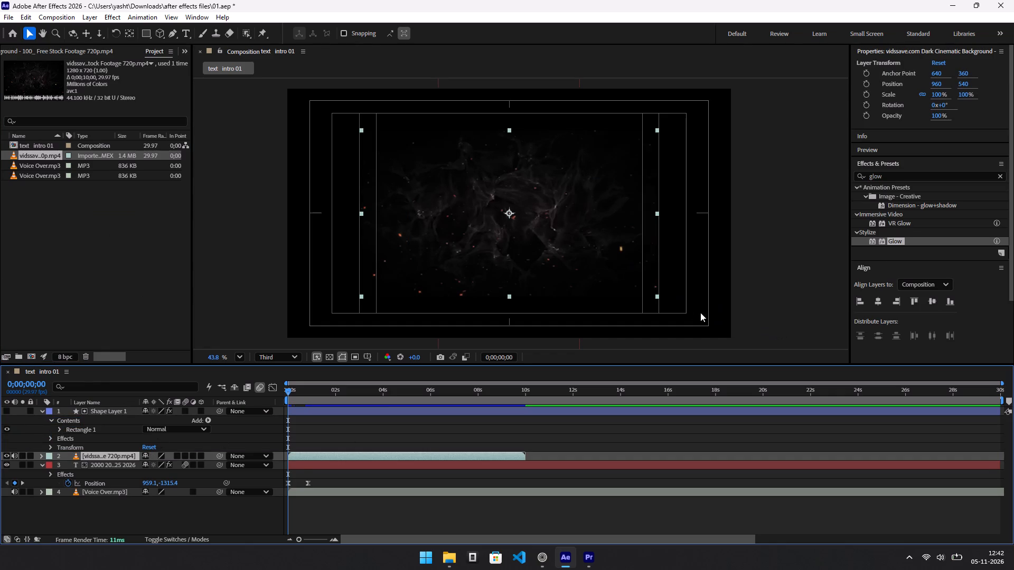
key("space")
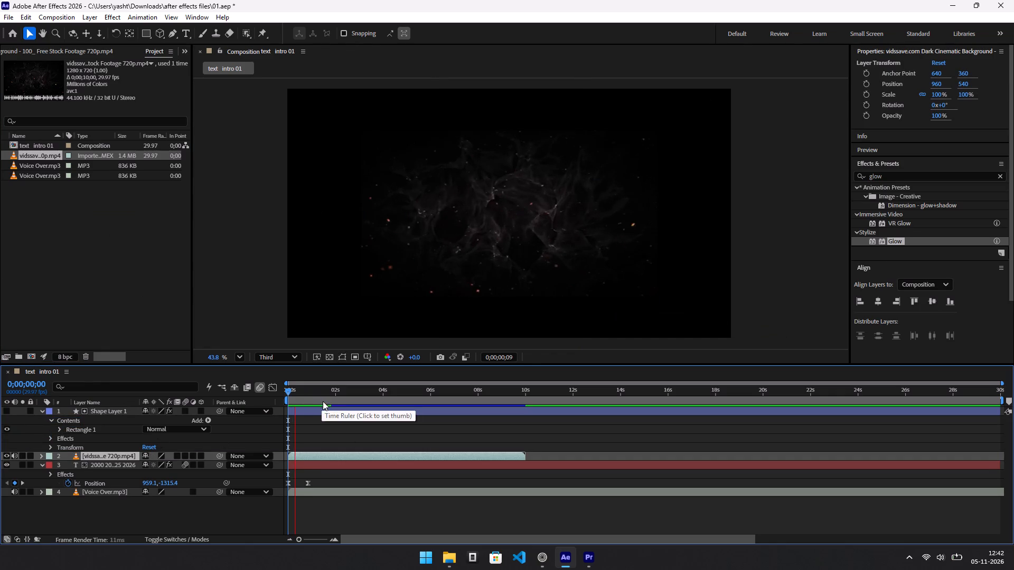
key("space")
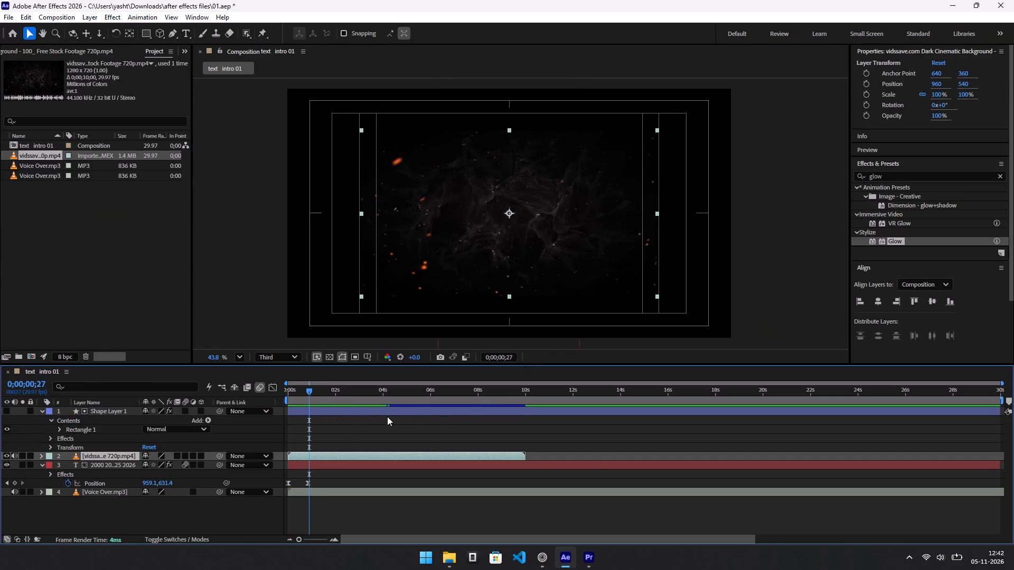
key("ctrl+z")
Place the 720p background clip below the year text layer and above the voice-over, starting at 0 seconds.
left_click_drag(21, 157, 113, 204)
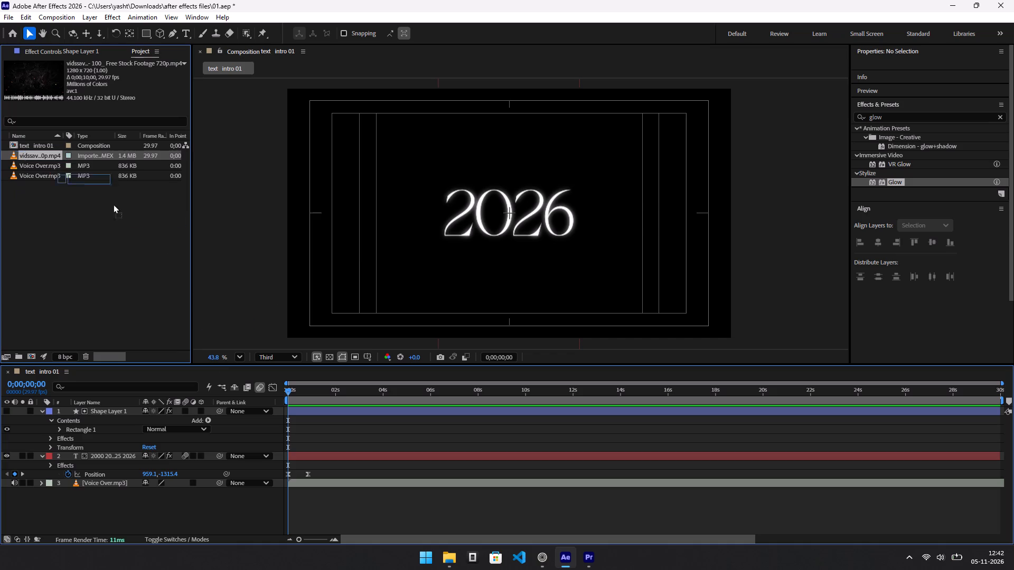
left_click_drag(113, 204, 62, 473)
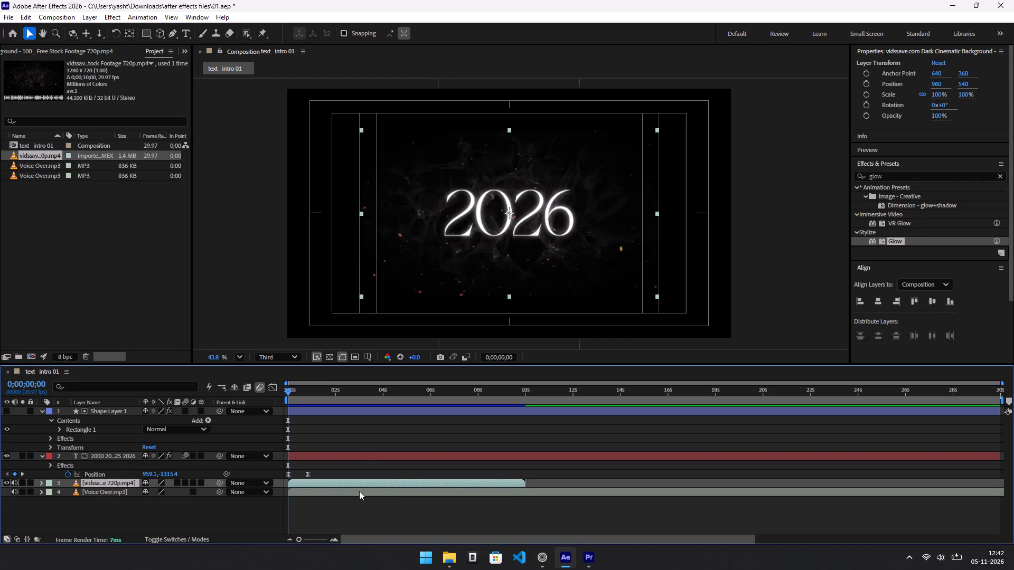
left_click(358, 457)
left_click(402, 485)
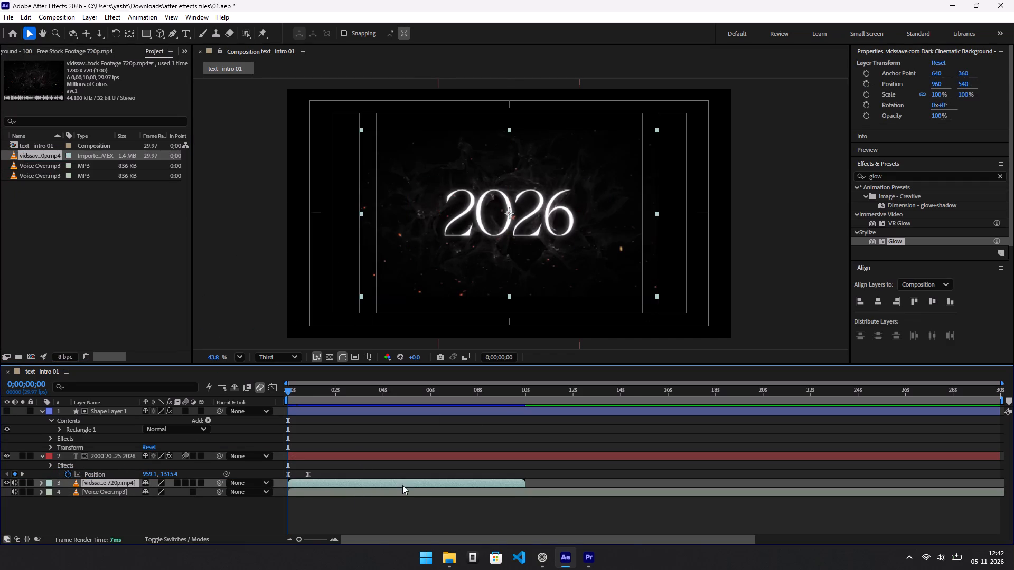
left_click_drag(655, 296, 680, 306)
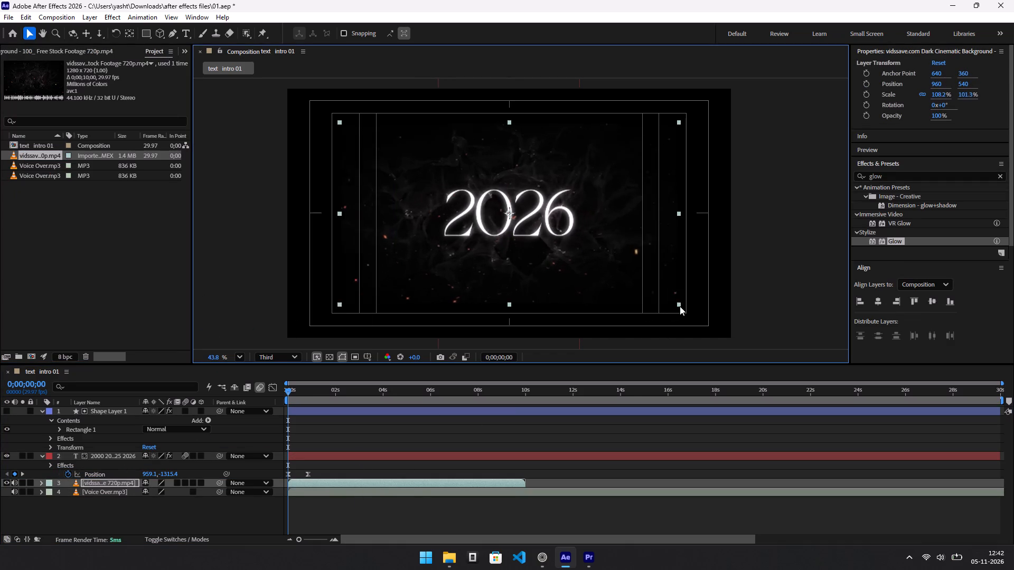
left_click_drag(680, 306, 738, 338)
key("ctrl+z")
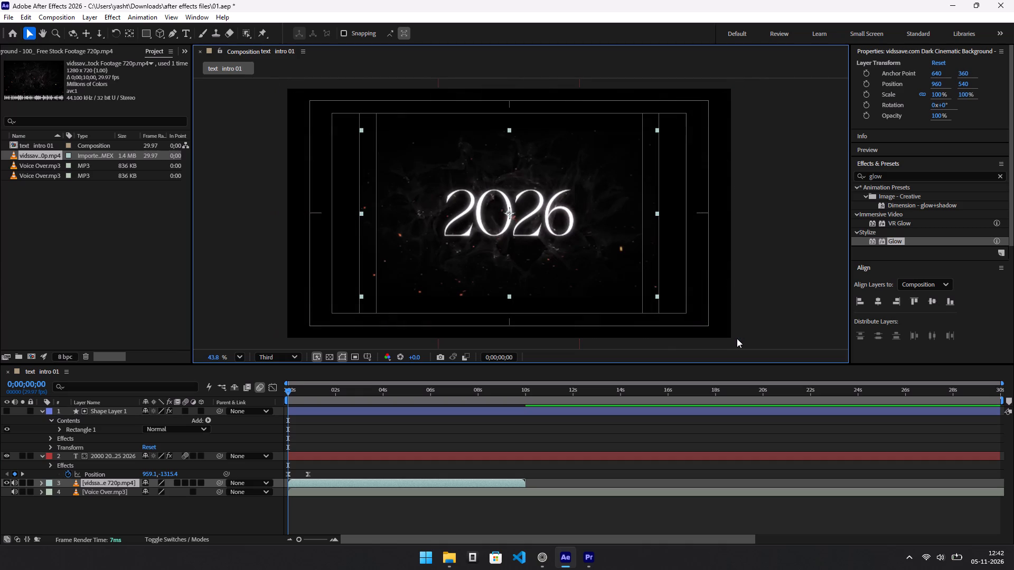
Scale the background clip up proportionally about its centre until it fills the whole composition frame.
left_click_drag(656, 297, 724, 335, "ctrl")
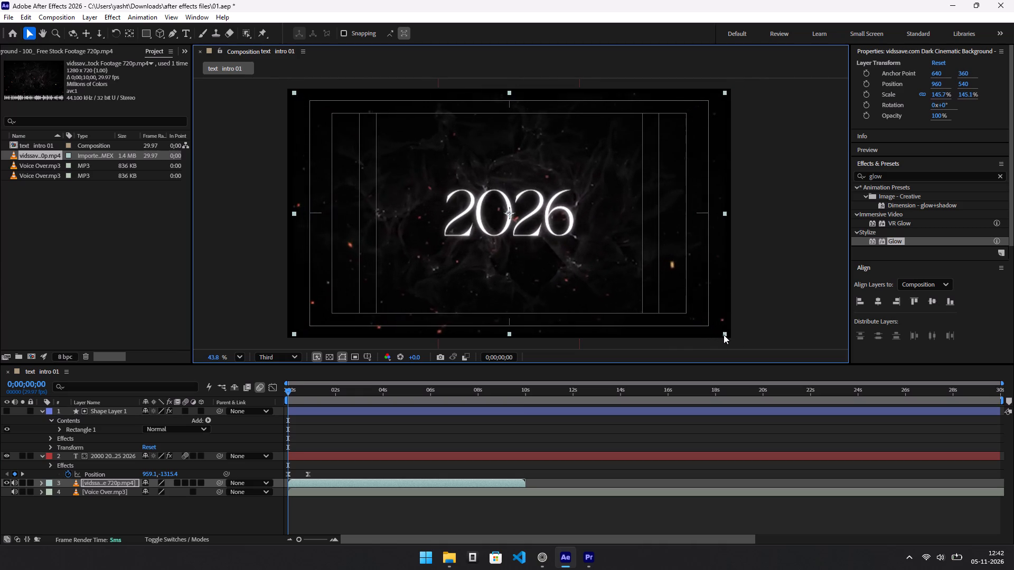
left_click_drag(724, 335, 732, 339, "ctrl")
left_click(779, 292)
Preview the opening second of the intro from the start to check the scrolling years over the background clip.
key("space")
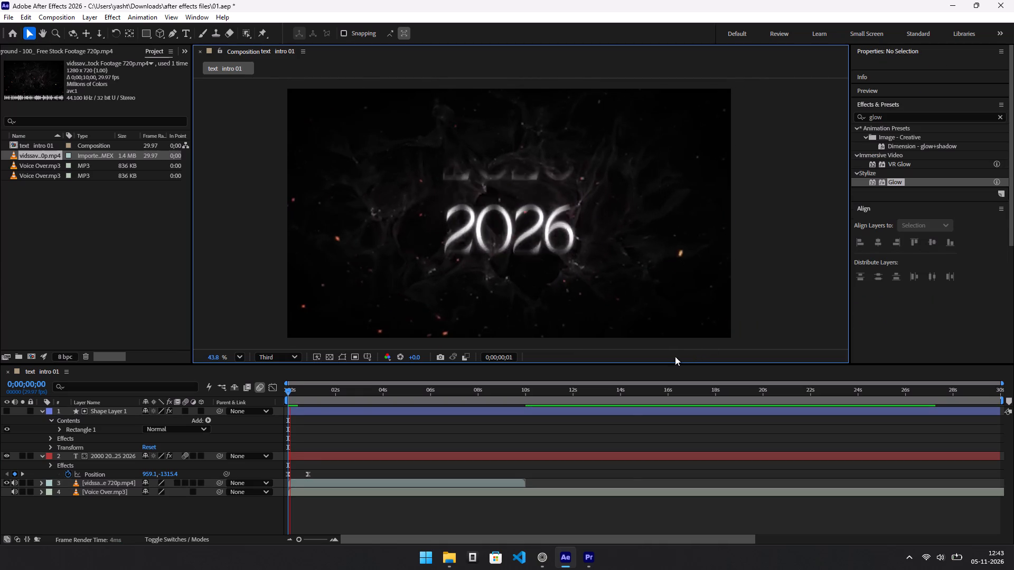
key("space")
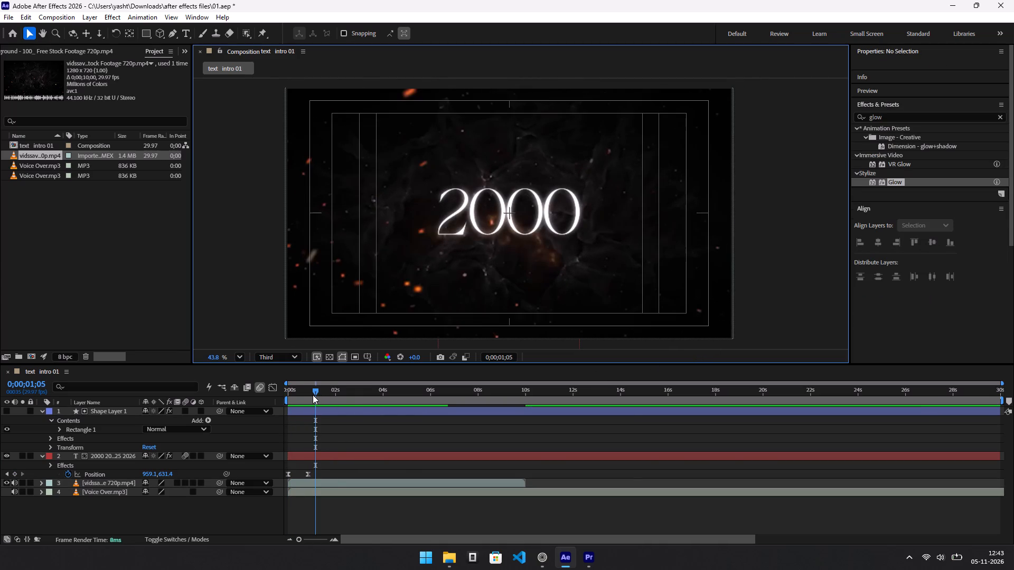
left_click_drag(313, 395, 253, 398)
key("space")
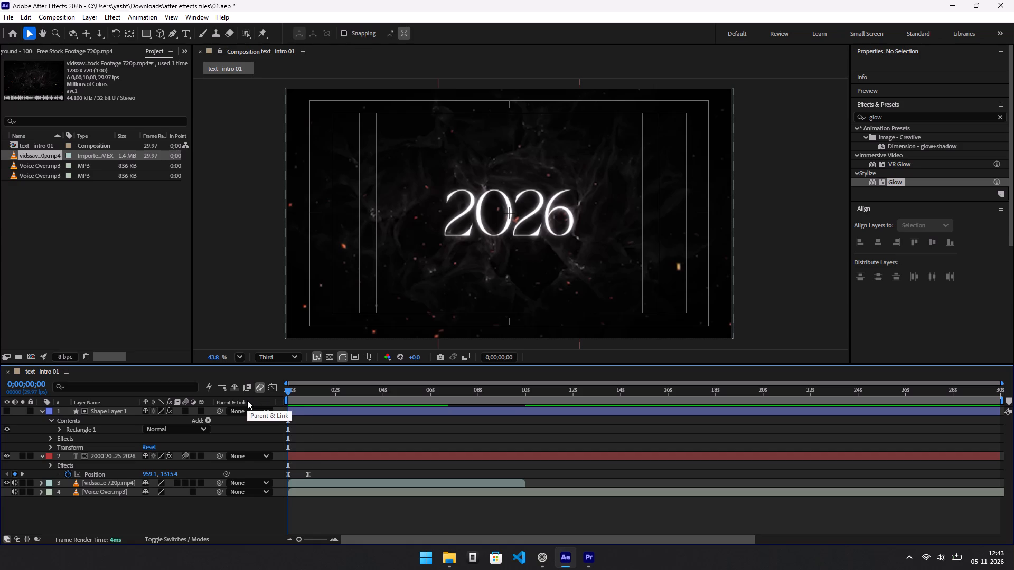
key("space")
key("space")
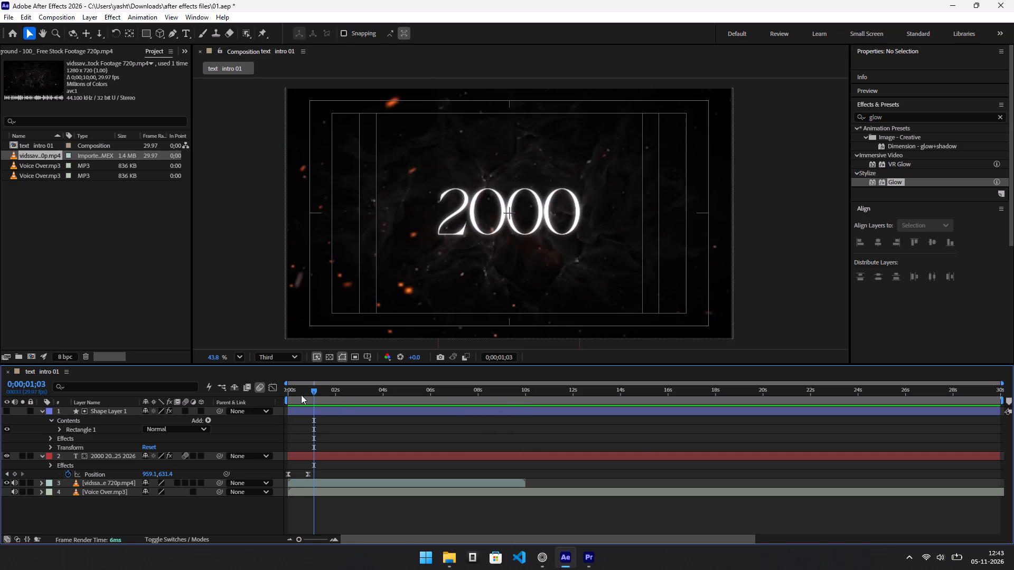
Preview the opening second from the start to check the year scroll over the background clip.
left_click_drag(312, 390, 237, 397)
key("space")
key("space")
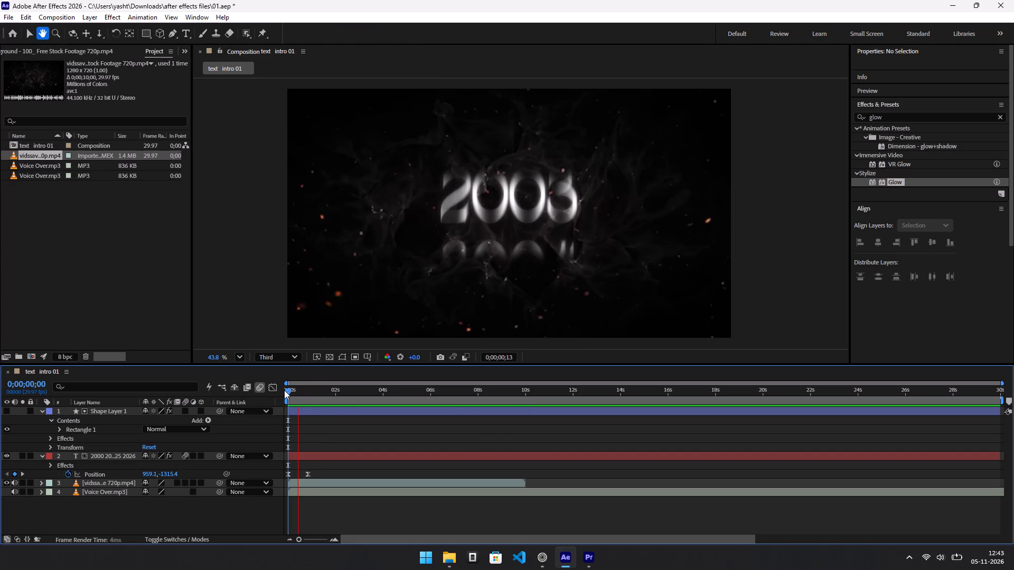
key("space")
key("space")
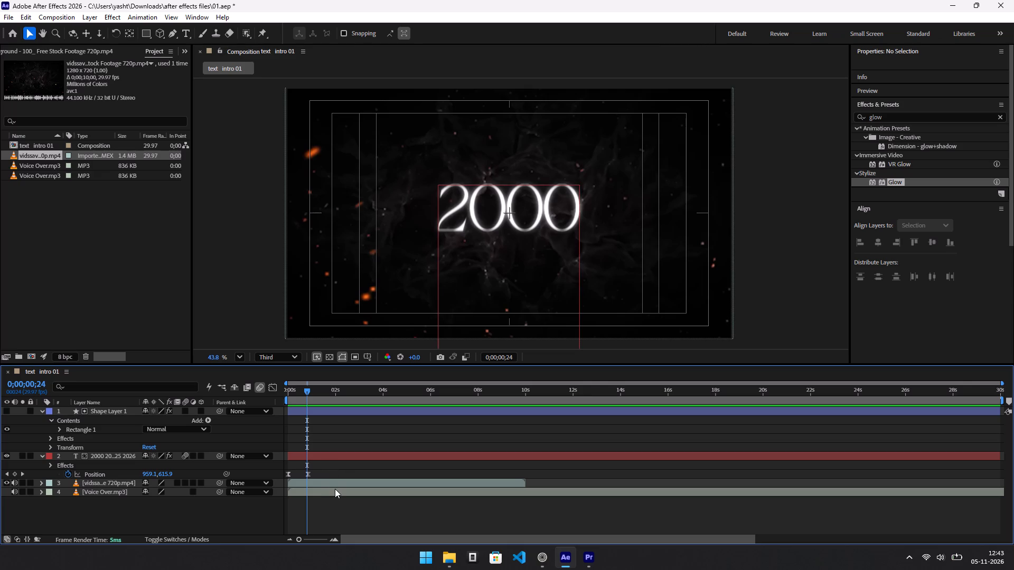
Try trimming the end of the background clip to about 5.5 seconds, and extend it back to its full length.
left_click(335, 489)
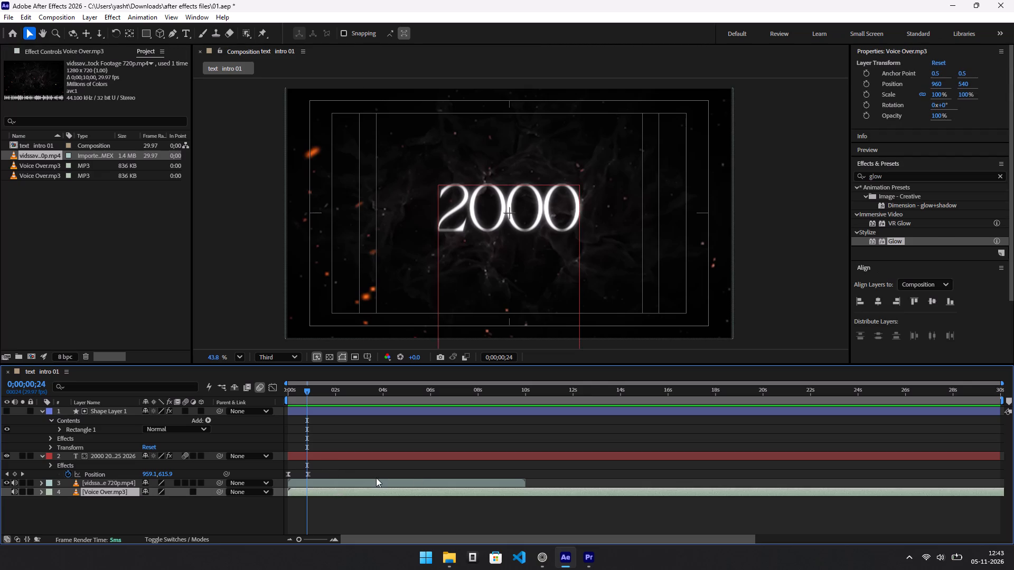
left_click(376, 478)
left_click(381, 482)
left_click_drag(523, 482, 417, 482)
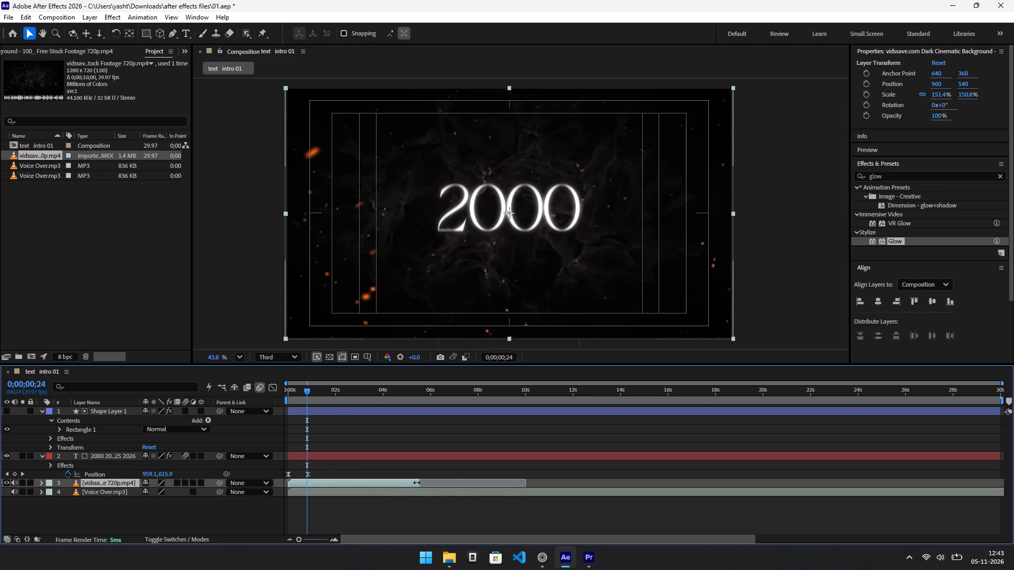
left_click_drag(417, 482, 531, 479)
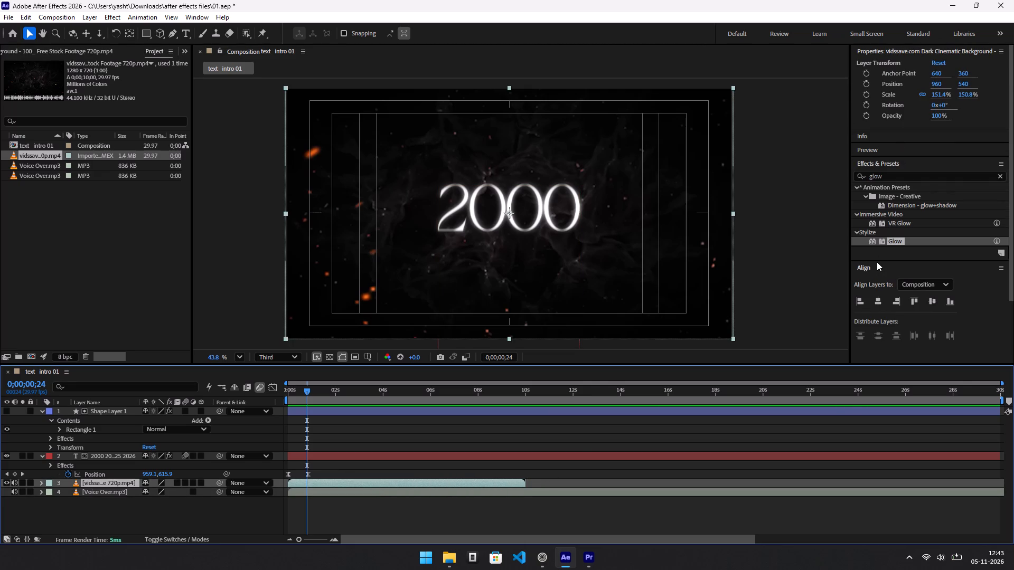
Search the effects for blur and apply Bilateral Blur to the background clip.
scroll(877, 261, "up", 2)
double_click(887, 177)
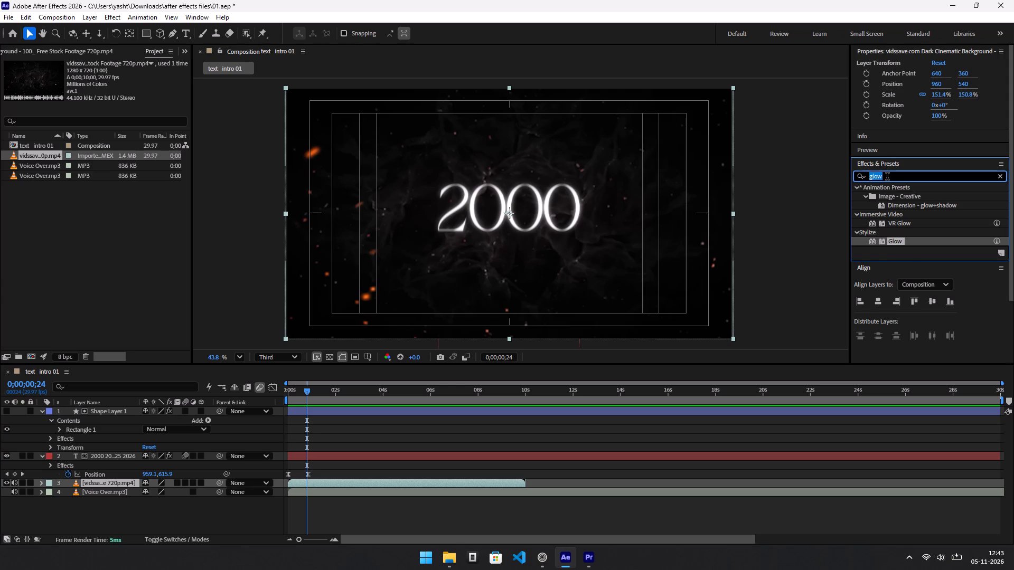
type("blurr")
key("BackSpace")
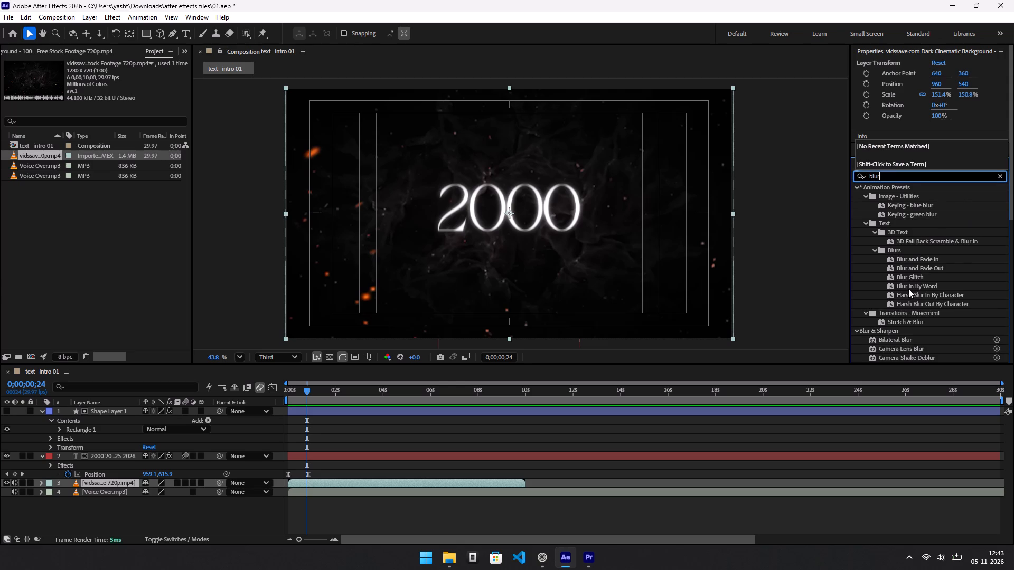
scroll(908, 298, "down", 2)
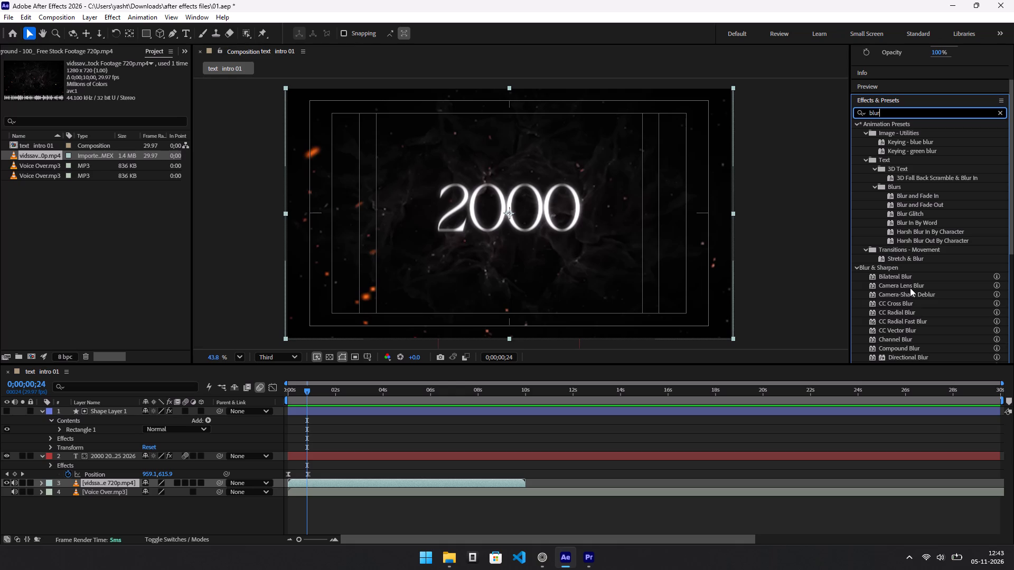
left_click_drag(901, 277, 471, 480)
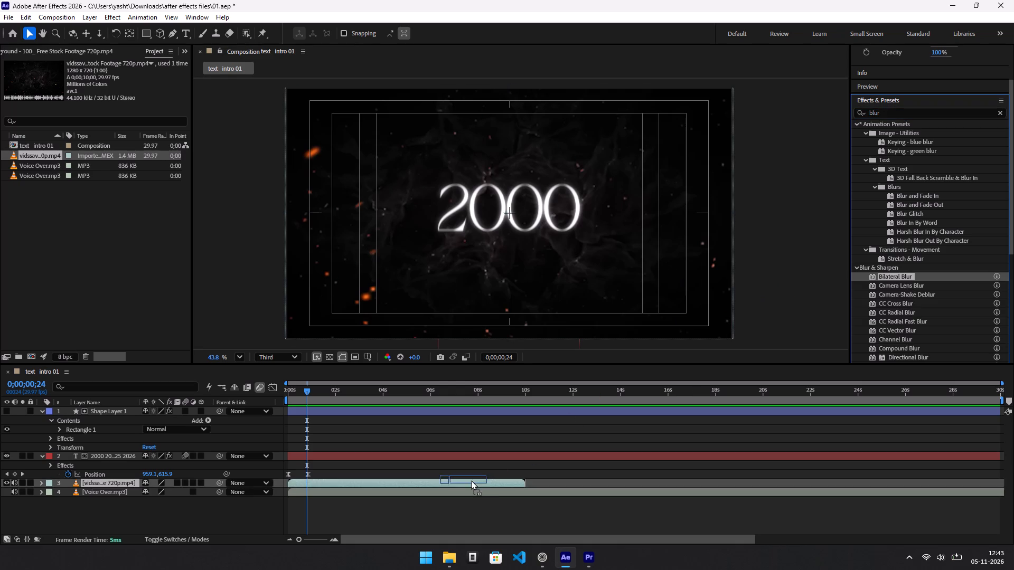
left_click_drag(471, 480, 466, 480)
Preview the intro from the start to check the blurred background behind the scrolling years.
key("space")
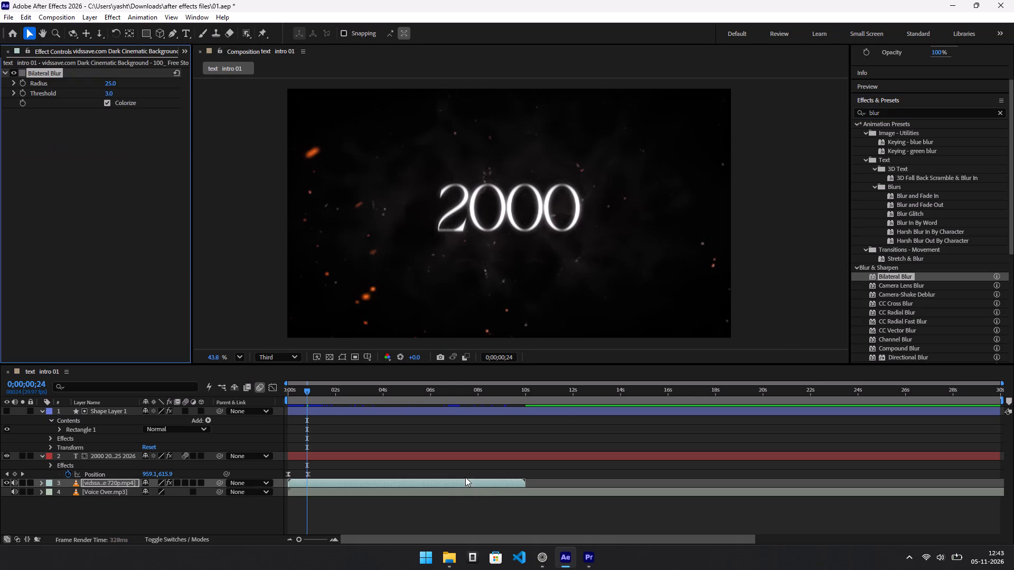
key("space")
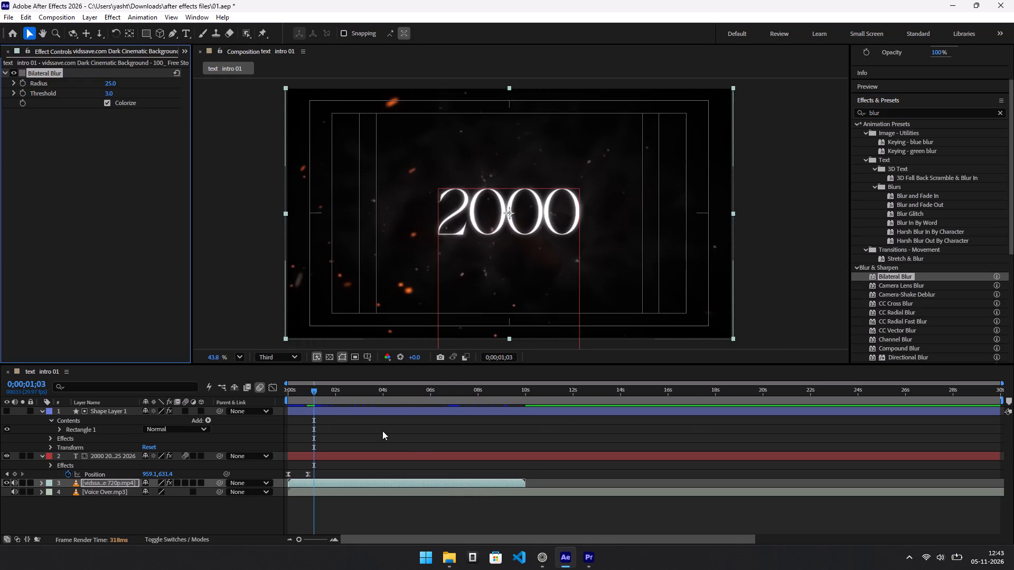
left_click_drag(314, 389, 268, 389)
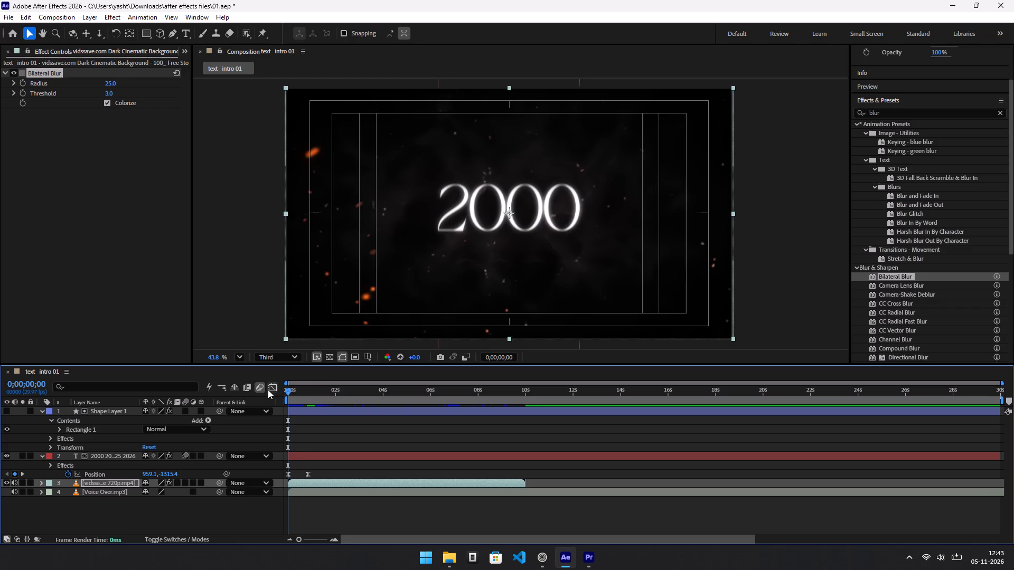
key("space")
key("space")
key("space")
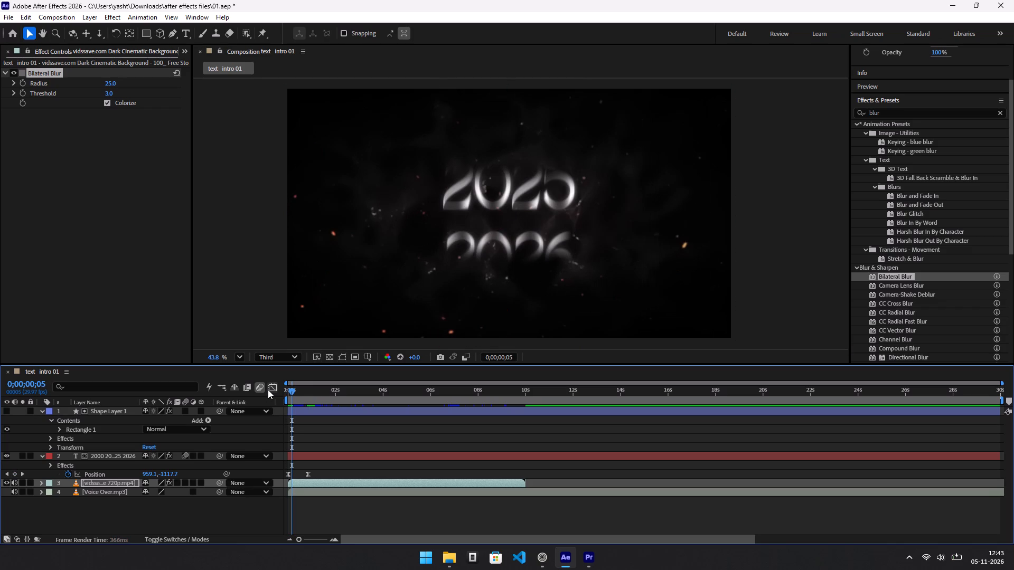
key("space")
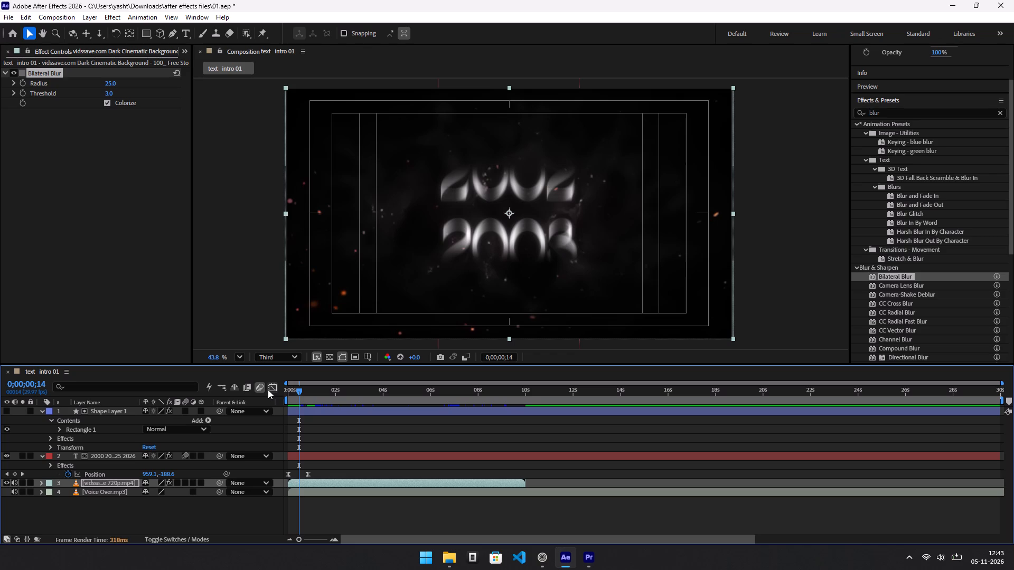
Add the text intro 01 composition to the render queue and return to its timeline.
key("ctrl+m")
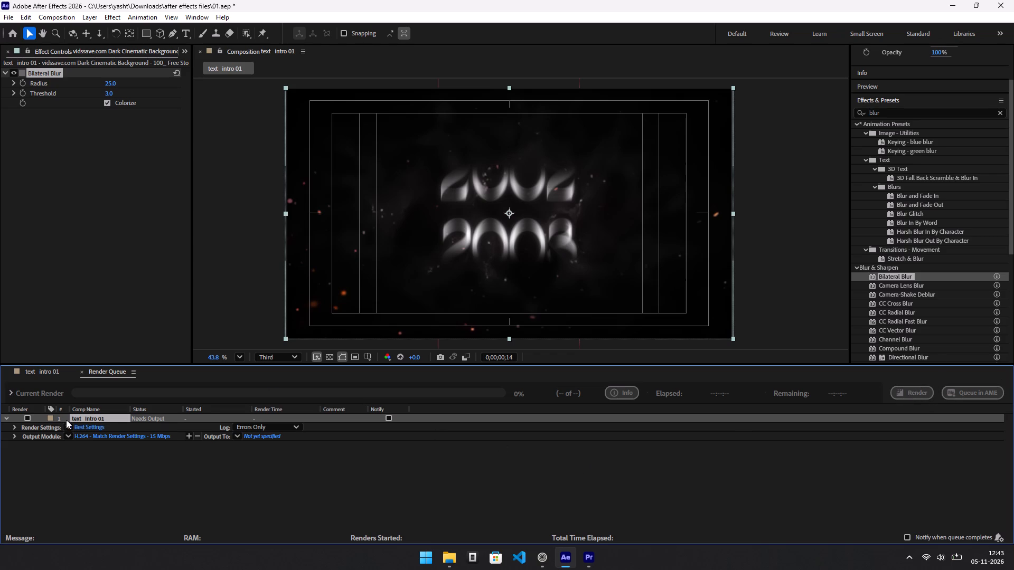
left_click(32, 374)
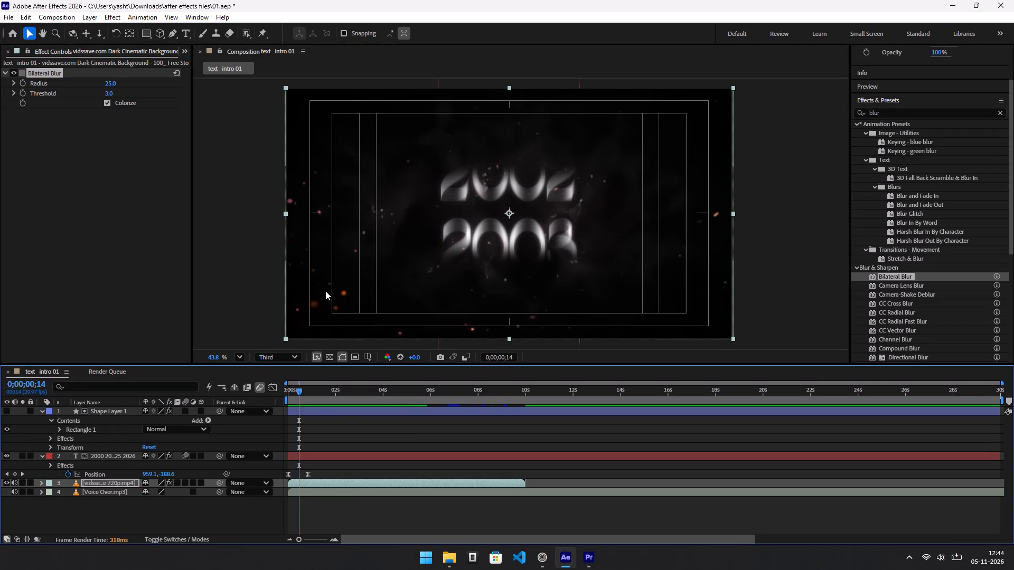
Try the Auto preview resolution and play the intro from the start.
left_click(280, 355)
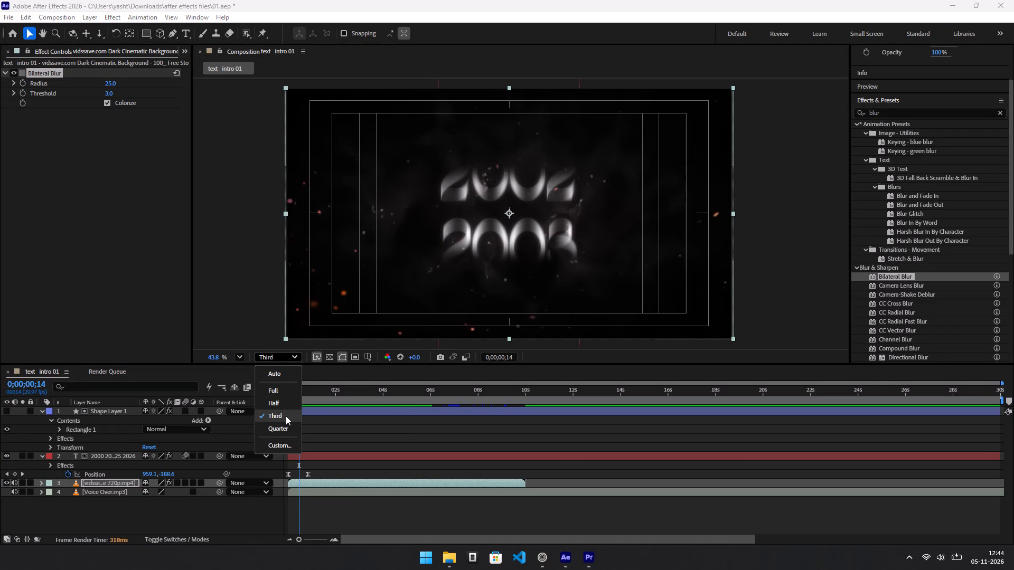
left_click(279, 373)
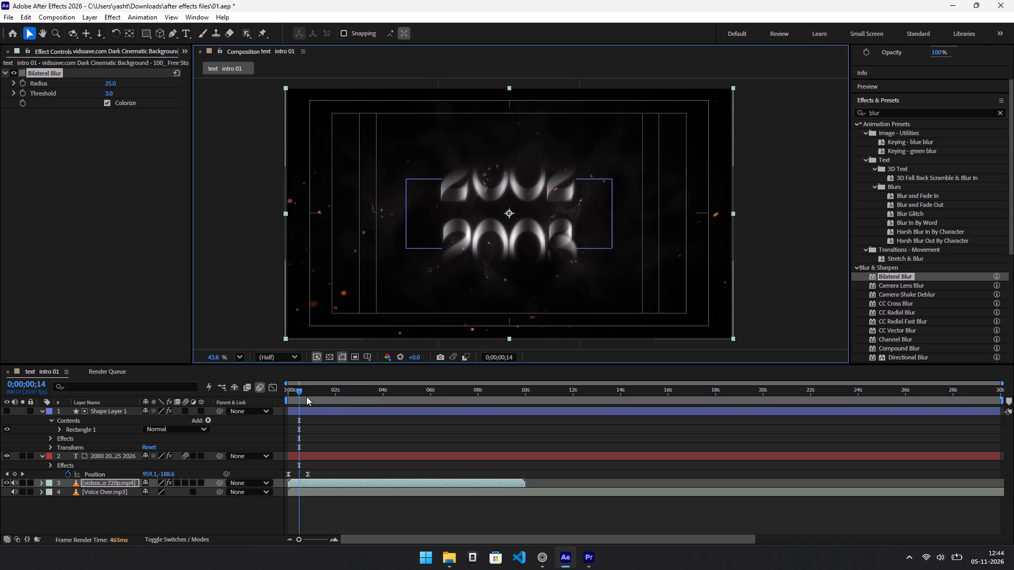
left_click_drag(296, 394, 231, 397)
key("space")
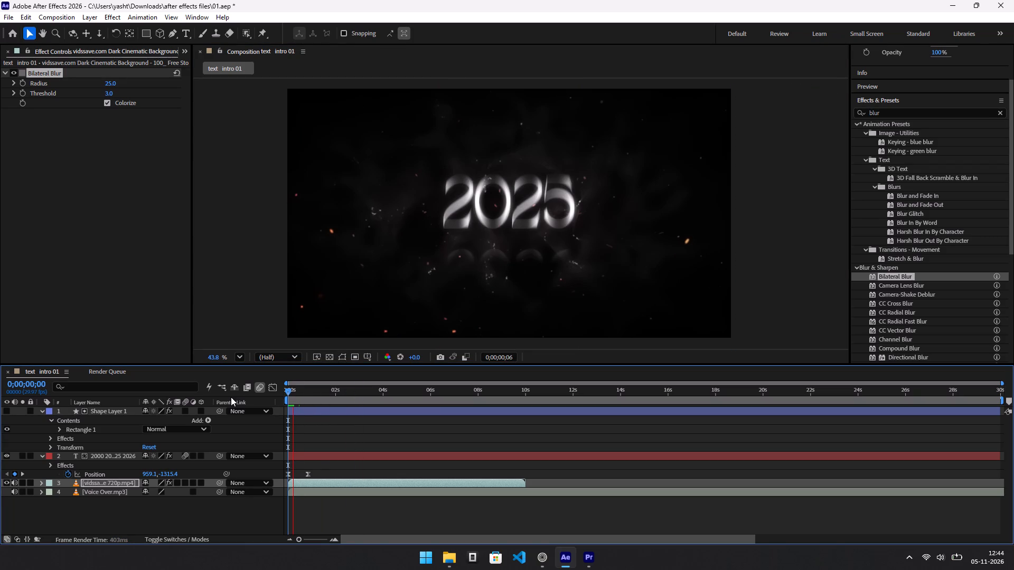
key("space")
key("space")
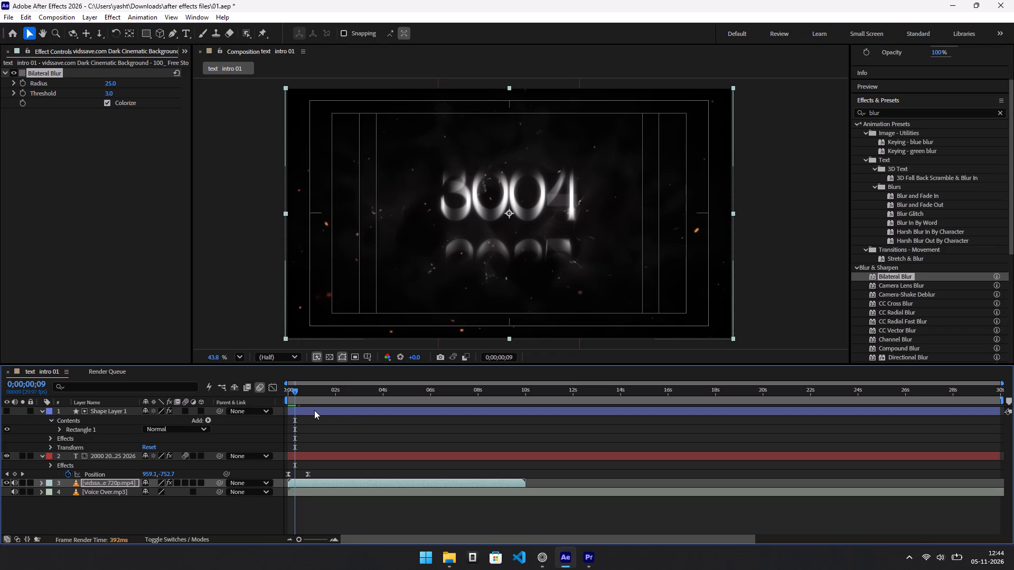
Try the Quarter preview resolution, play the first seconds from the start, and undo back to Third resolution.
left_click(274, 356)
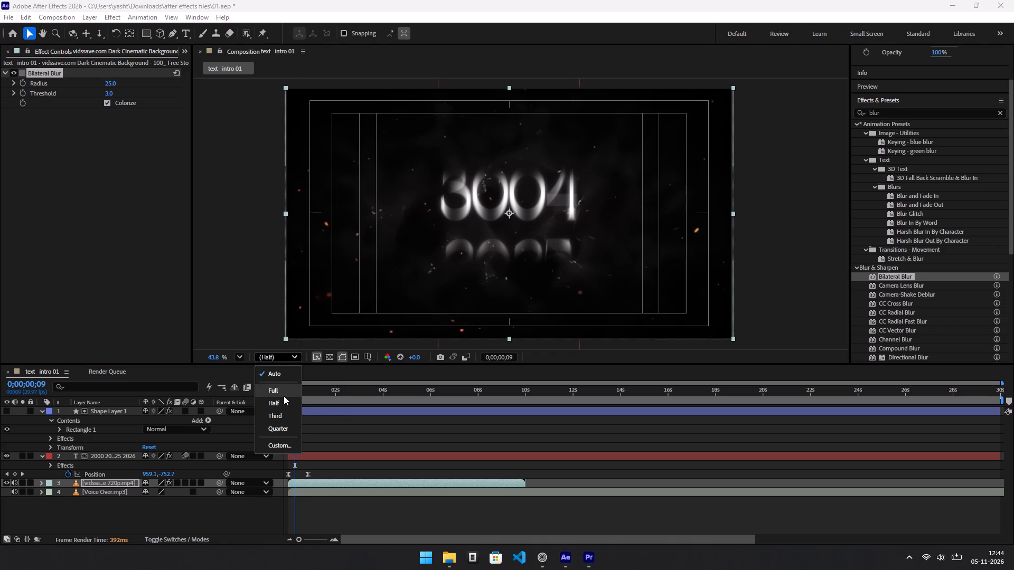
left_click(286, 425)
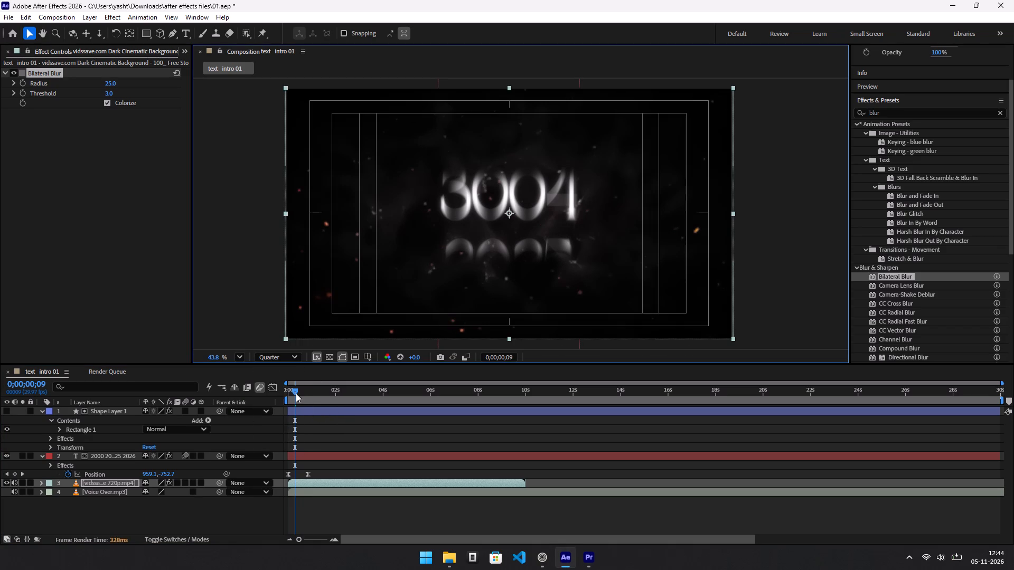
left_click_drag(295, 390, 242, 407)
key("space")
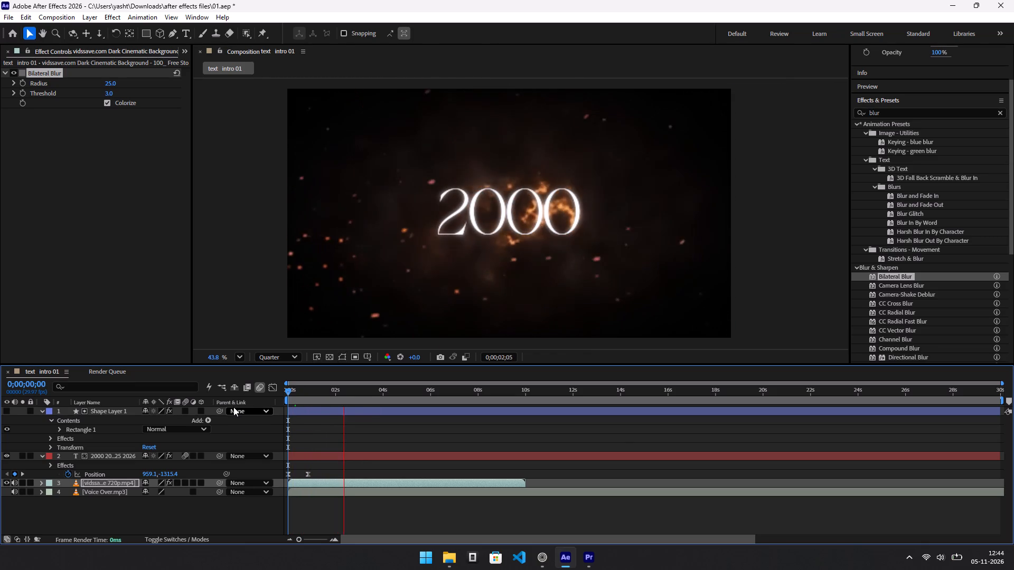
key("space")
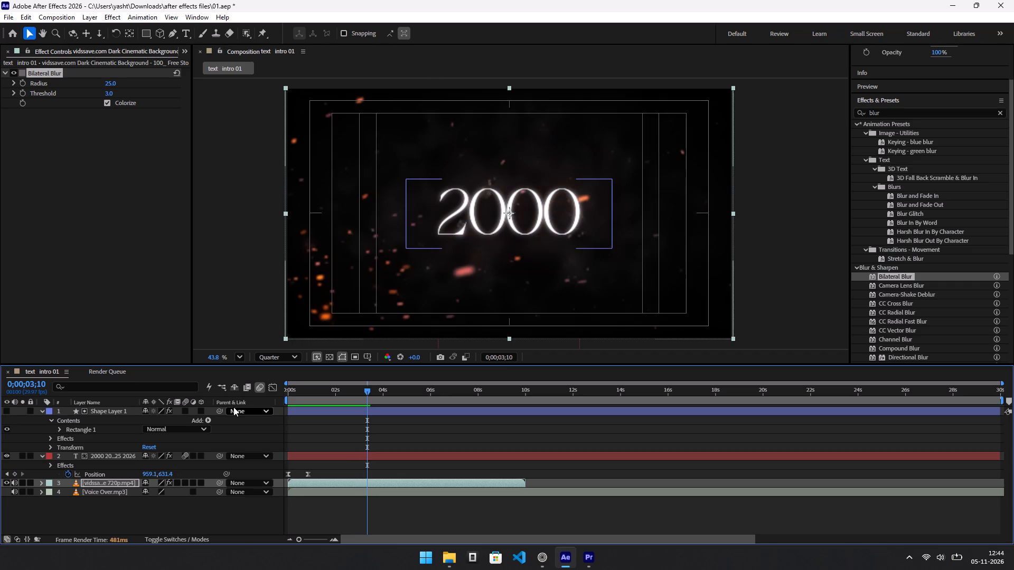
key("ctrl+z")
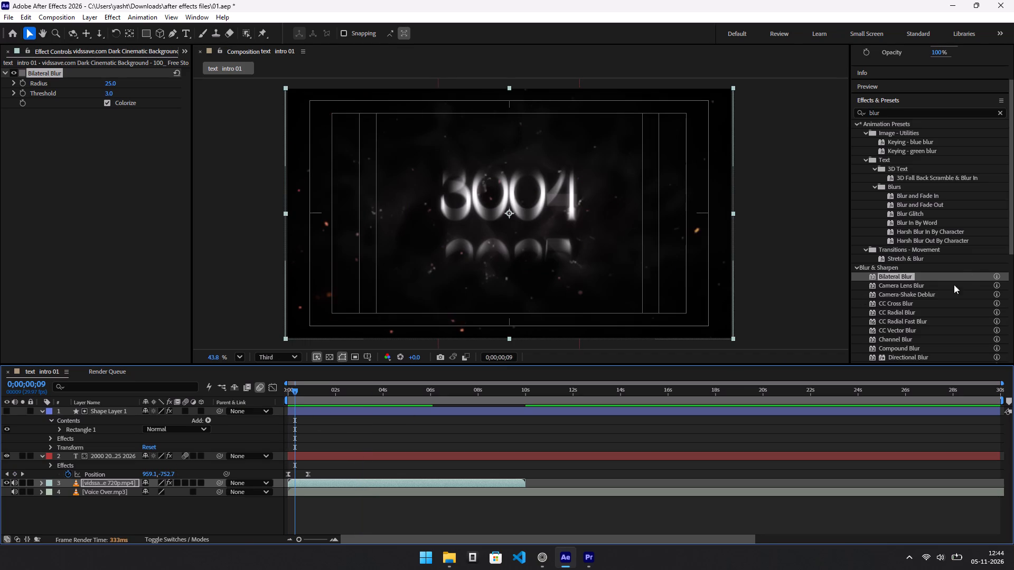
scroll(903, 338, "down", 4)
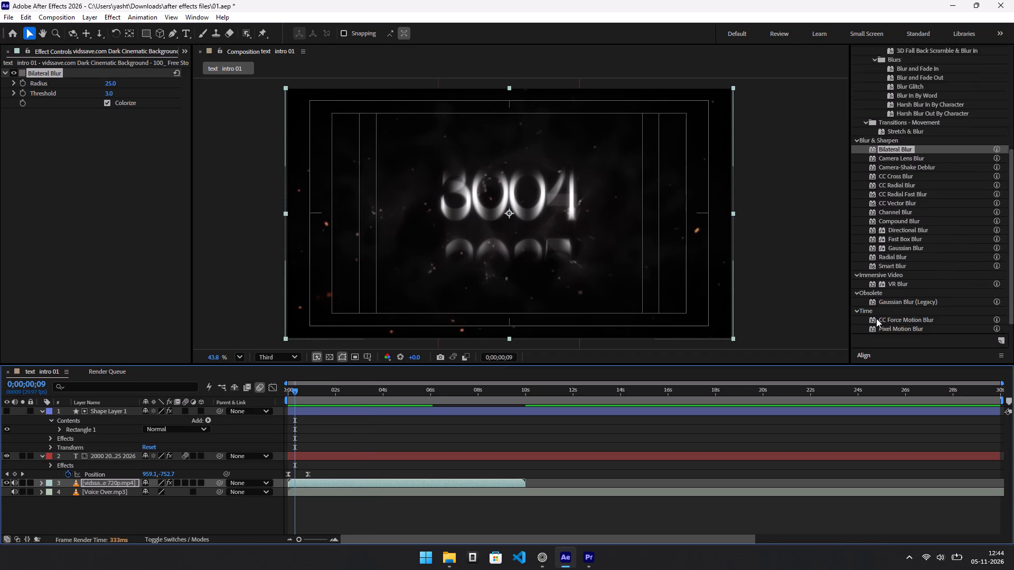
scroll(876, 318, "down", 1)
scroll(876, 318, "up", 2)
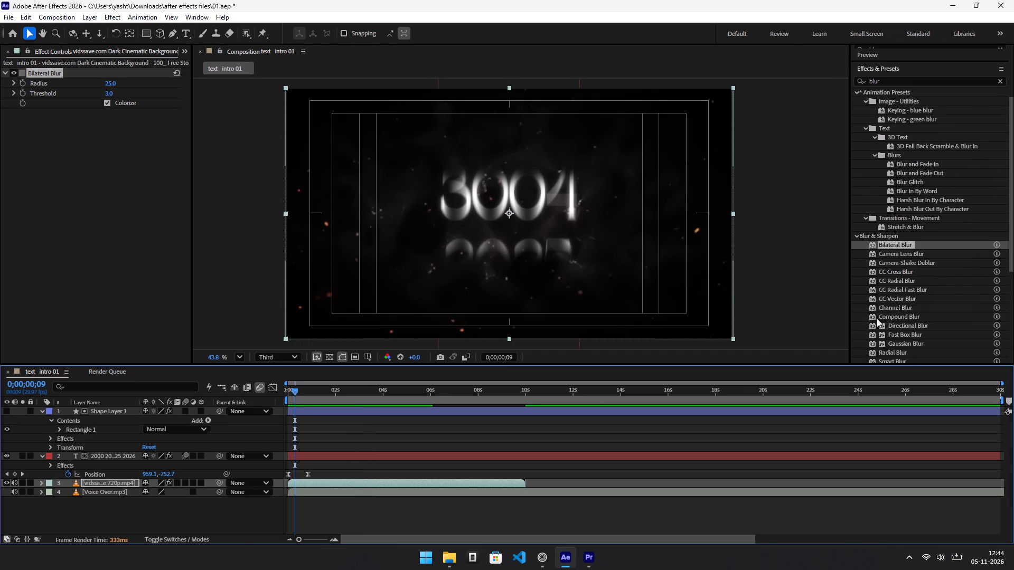
Replay the first seconds of the intro to check the year scroll and settled 2000 against the blurred background.
key("space")
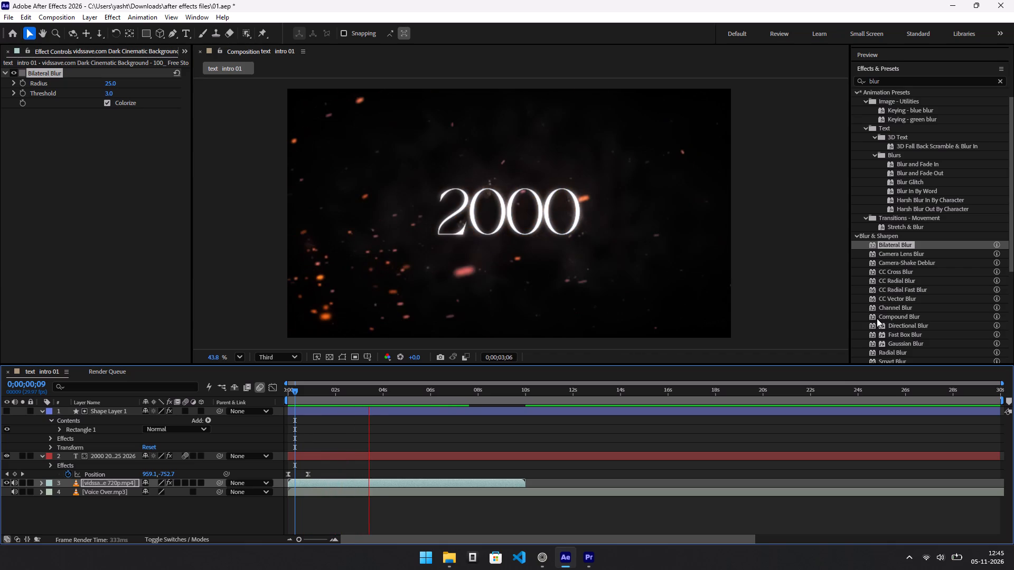
key("space")
left_click_drag(388, 389, 383, 389)
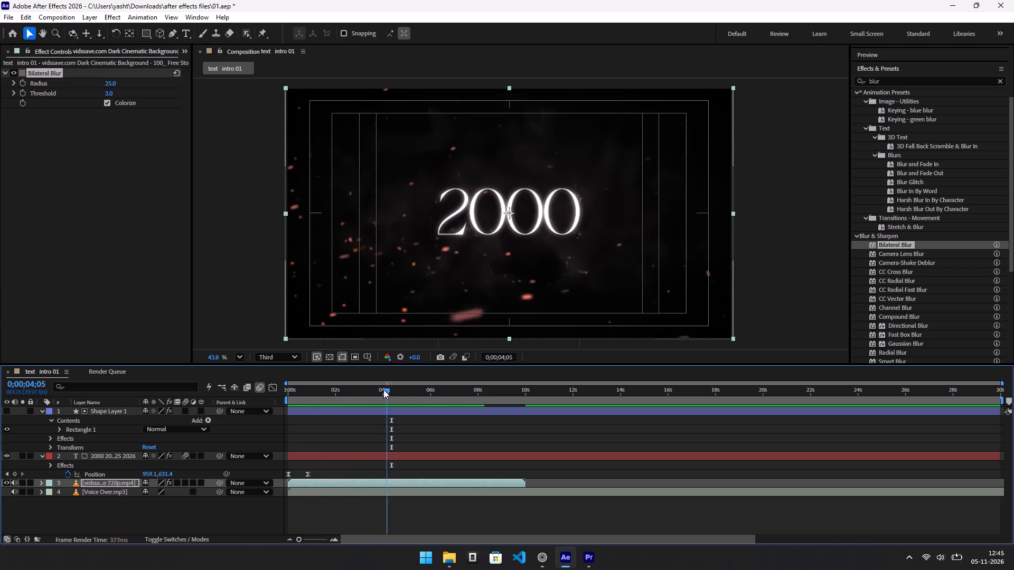
left_click_drag(383, 389, 249, 394)
key("space")
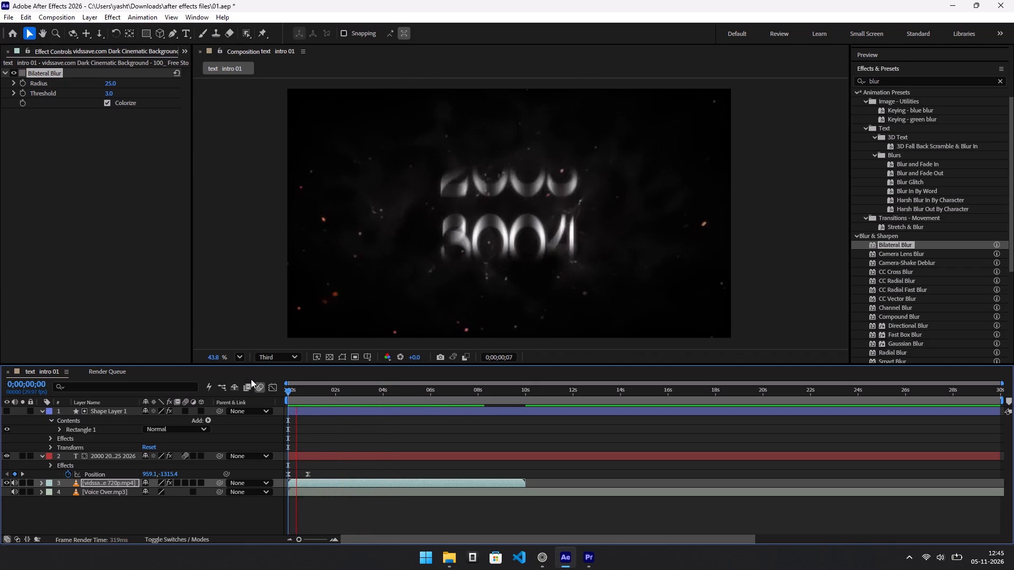
key("space")
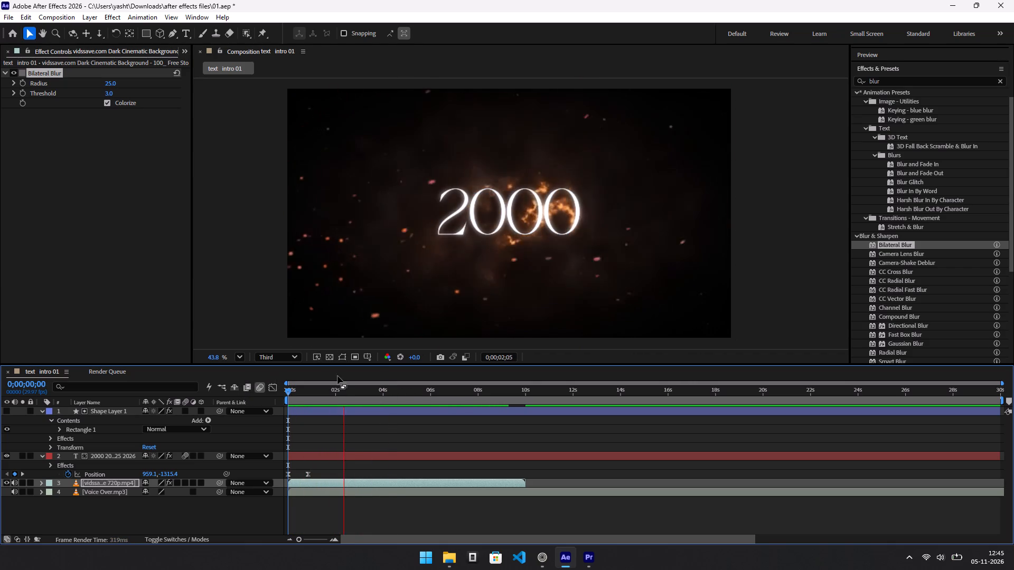
key("space")
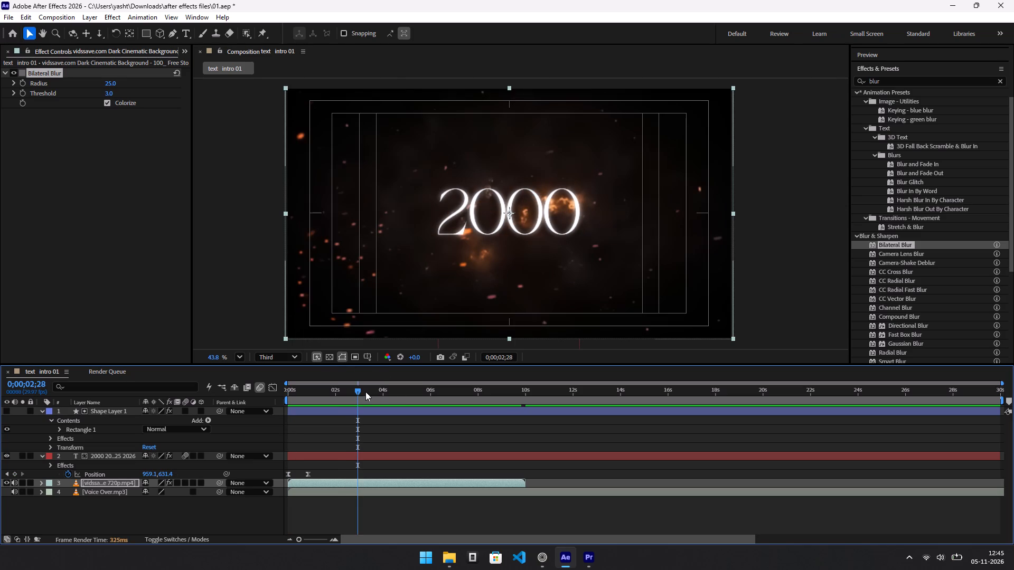
left_click_drag(358, 392, 267, 392)
key("space")
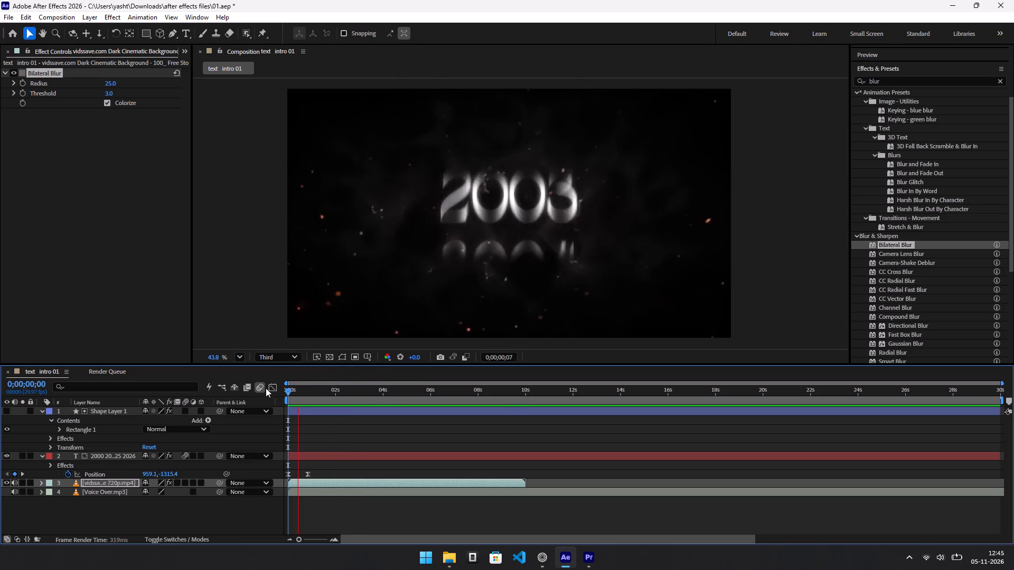
key("space")
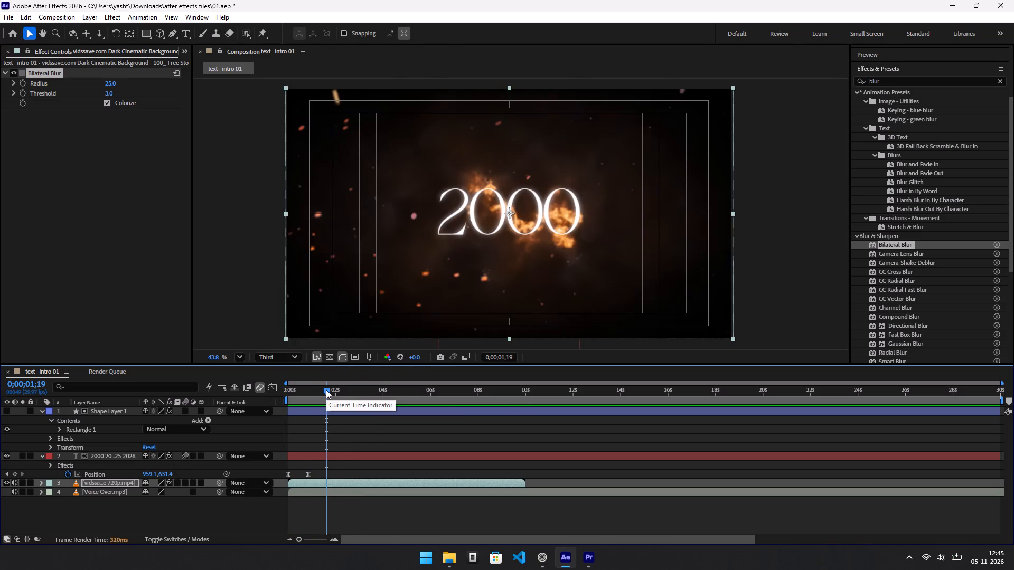
left_click_drag(325, 391, 295, 391)
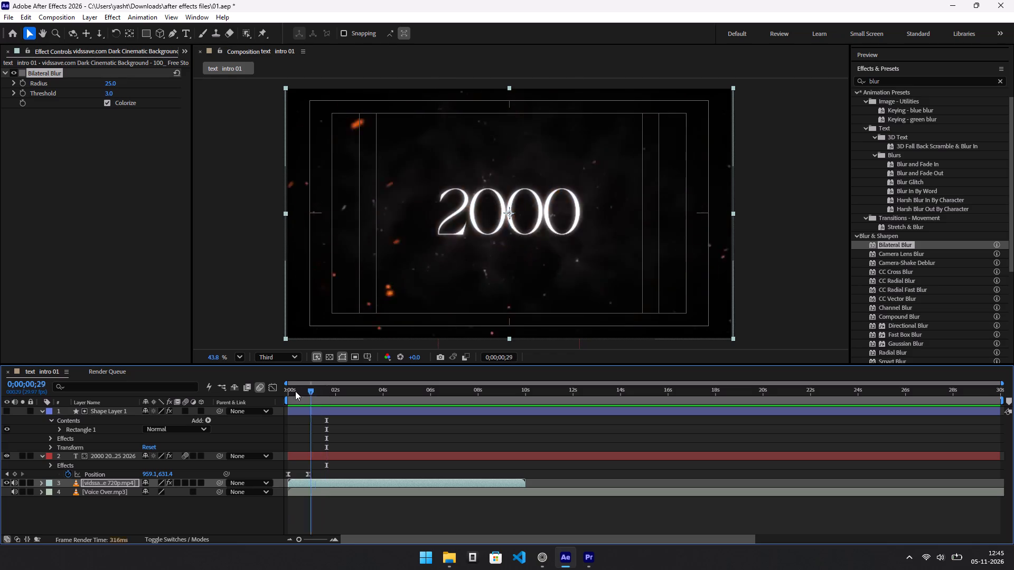
Trim a fraction of a second off the start of the dark cinematic background clip and slide it back to time zero.
left_click_drag(295, 391, 273, 393)
key("space")
key("space")
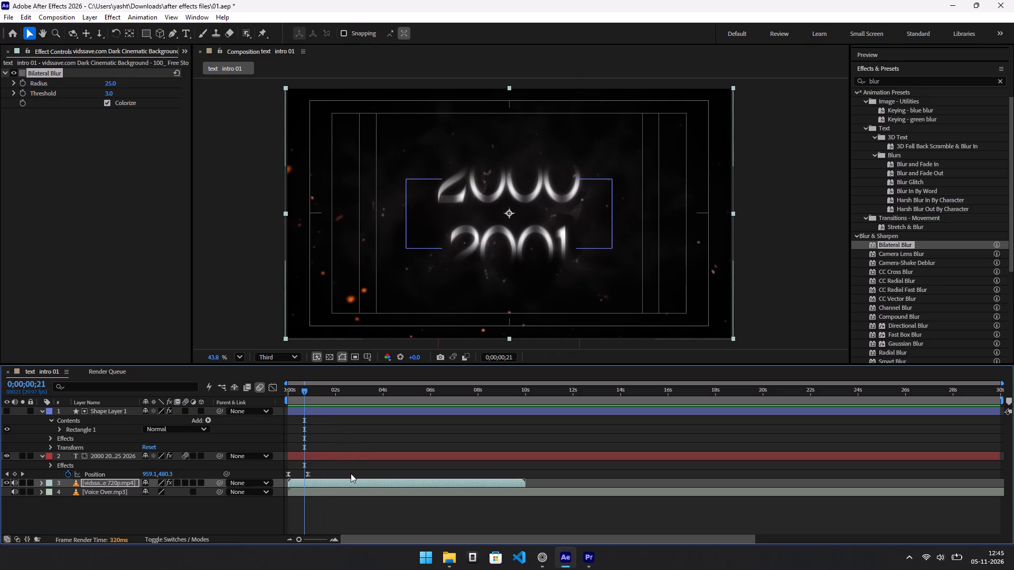
left_click(346, 480)
left_click_drag(303, 483, 306, 488)
left_click_drag(290, 483, 280, 483)
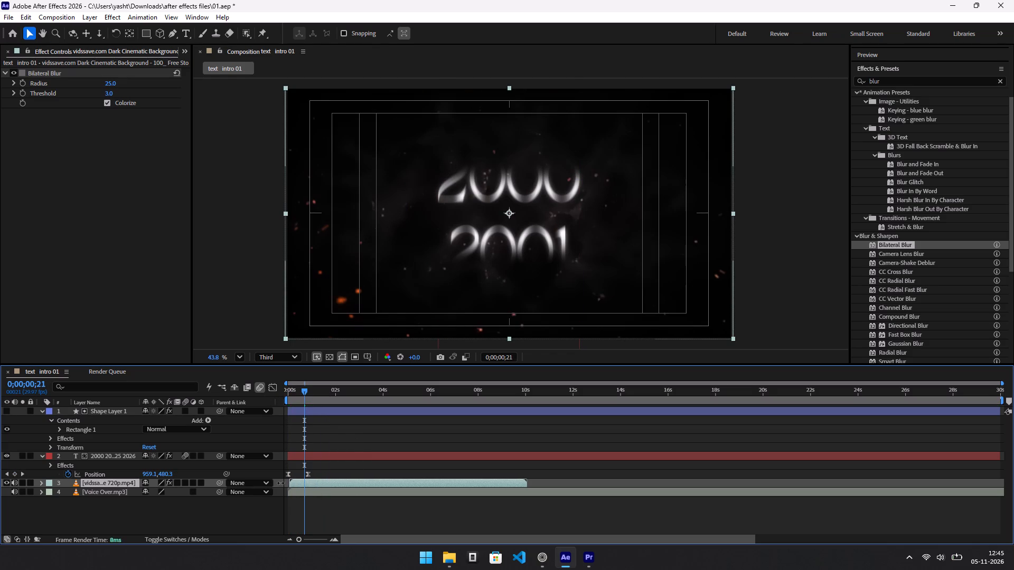
left_click_drag(280, 483, 306, 486)
left_click_drag(346, 482, 328, 482)
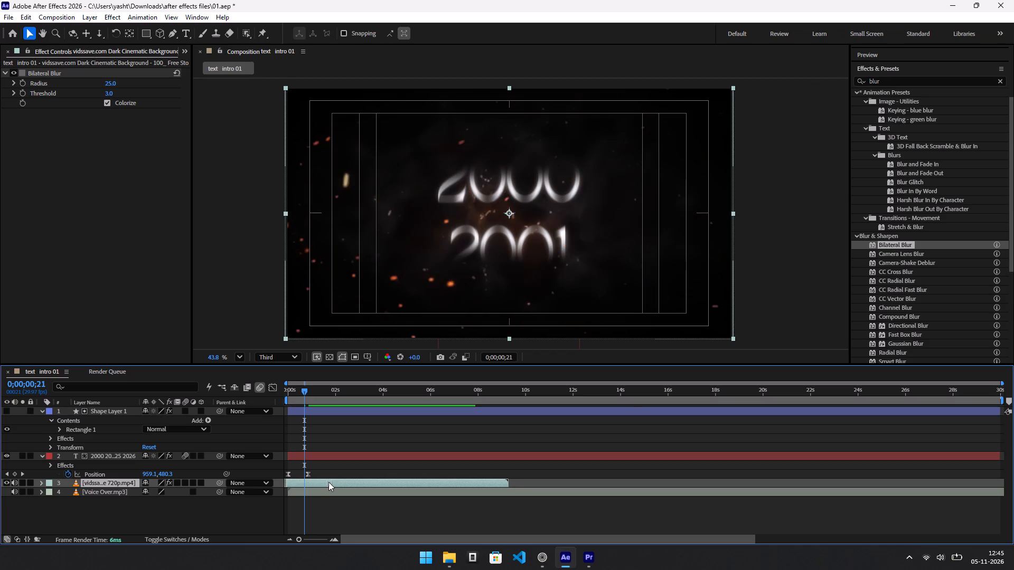
left_click_drag(328, 482, 330, 480)
Replay the first seconds of the intro to check how the background's fire burst times with the settled 2000.
left_click_drag(301, 393, 266, 392)
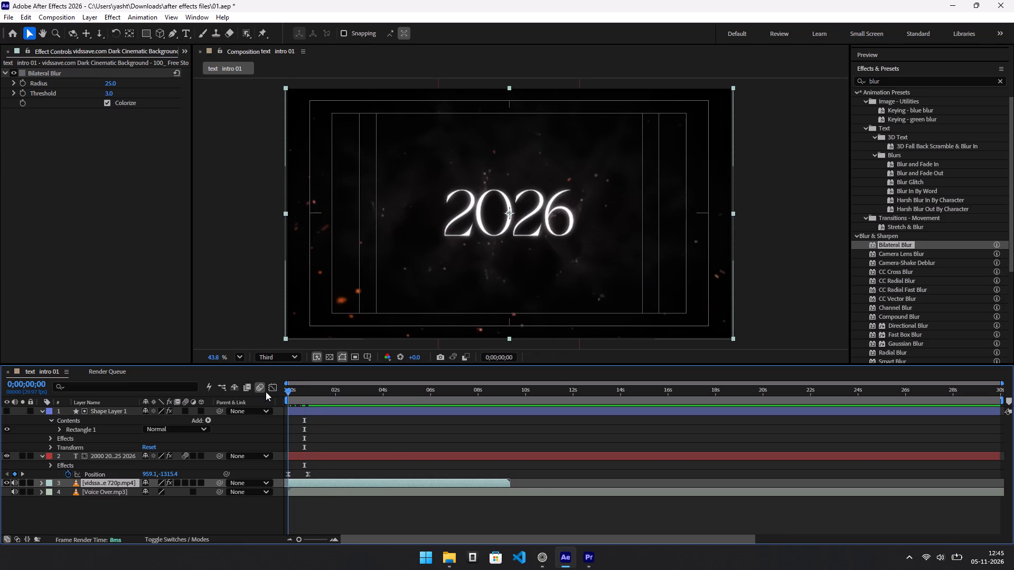
left_click_drag(266, 392, 264, 392)
left_click(324, 477)
key("space")
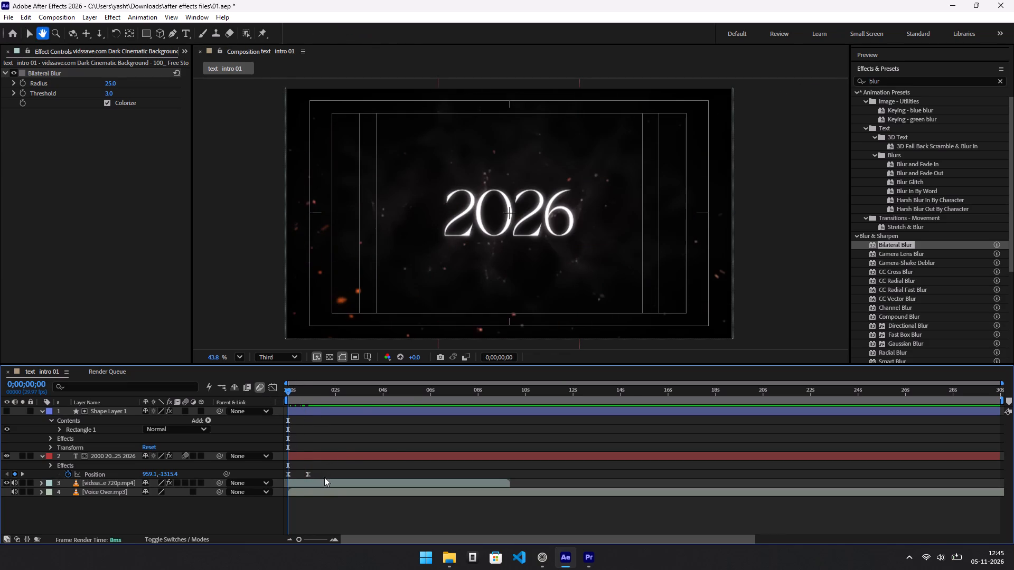
key("space")
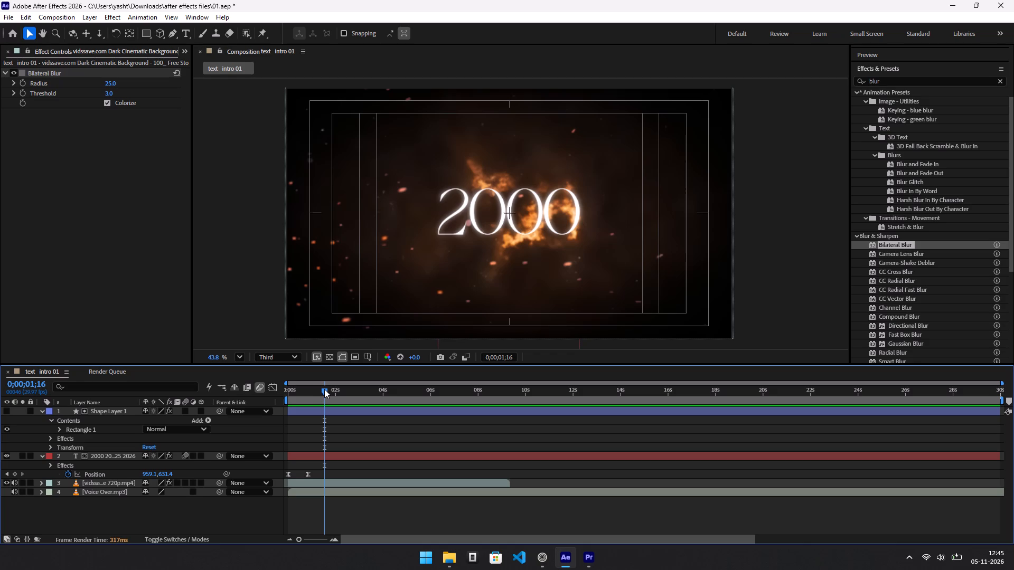
left_click_drag(324, 389, 259, 390)
key("space")
key("space")
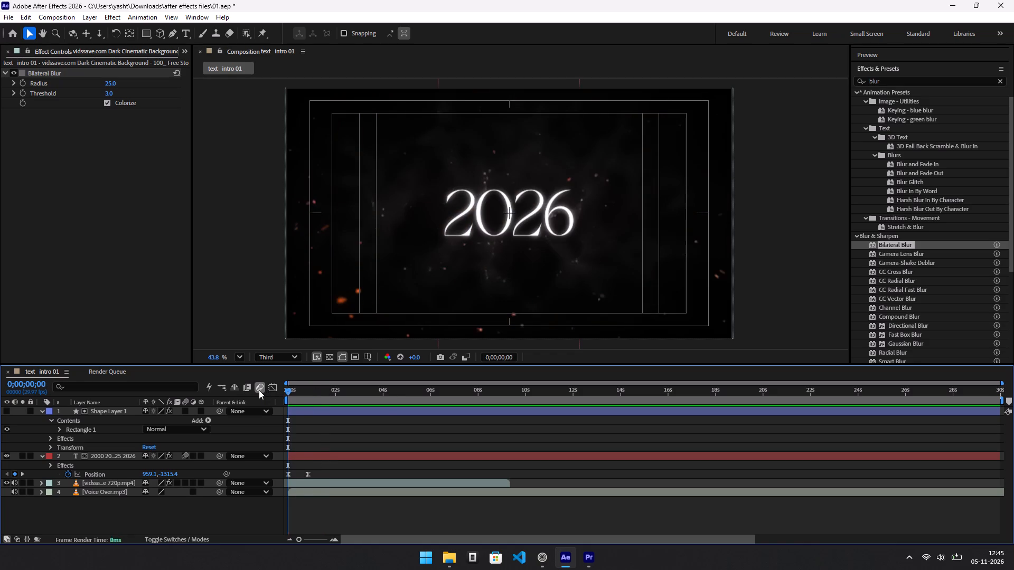
key("space")
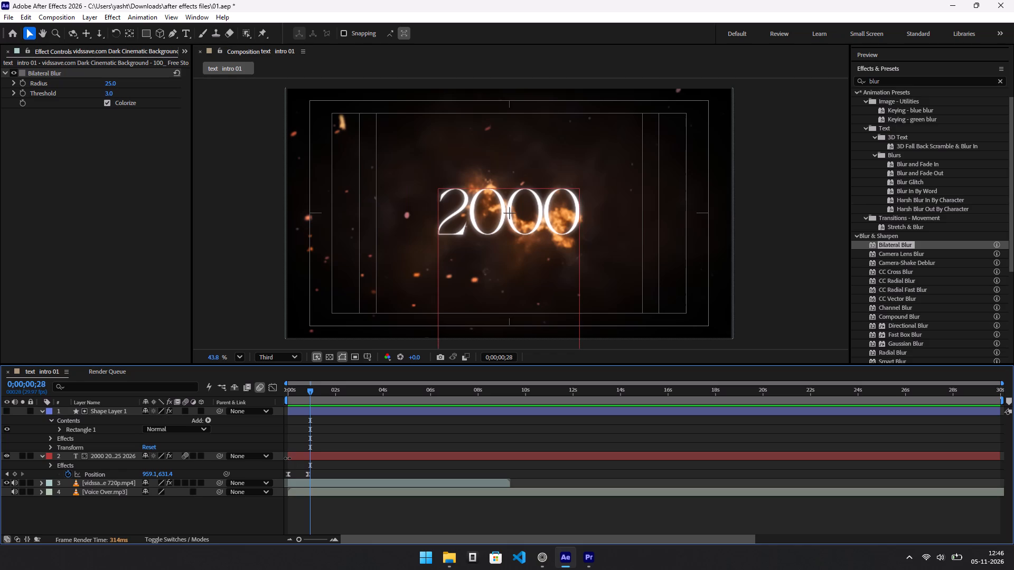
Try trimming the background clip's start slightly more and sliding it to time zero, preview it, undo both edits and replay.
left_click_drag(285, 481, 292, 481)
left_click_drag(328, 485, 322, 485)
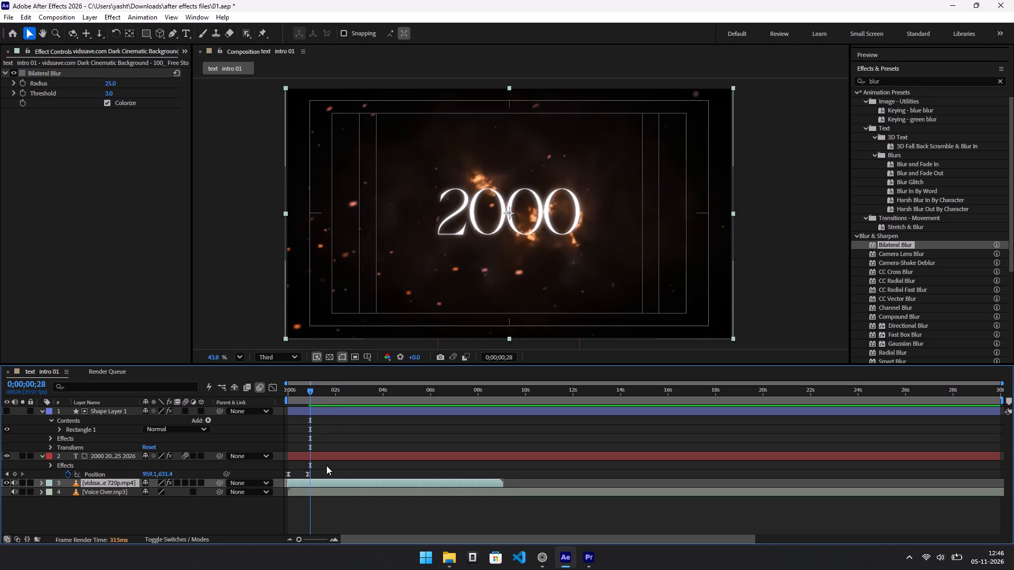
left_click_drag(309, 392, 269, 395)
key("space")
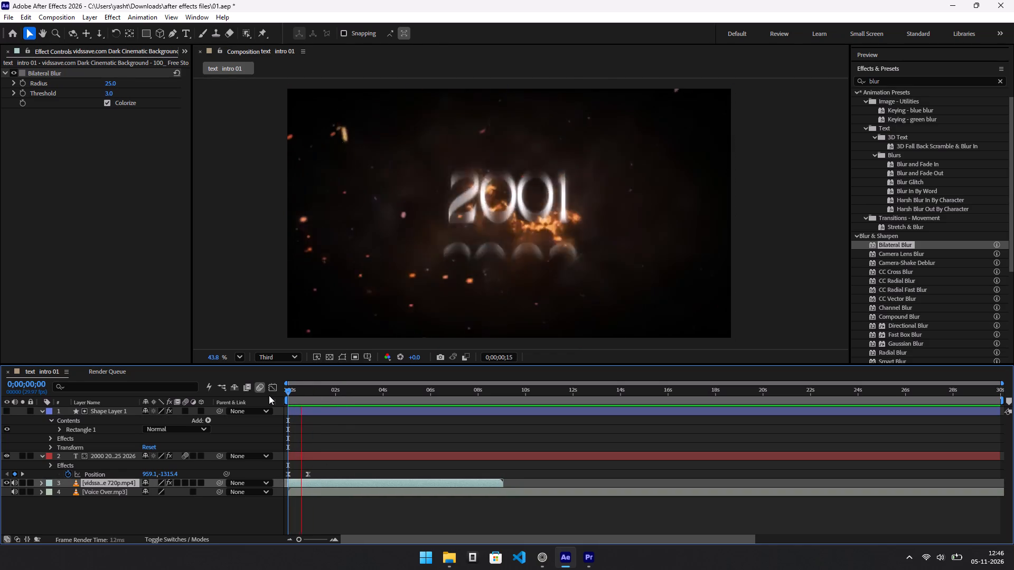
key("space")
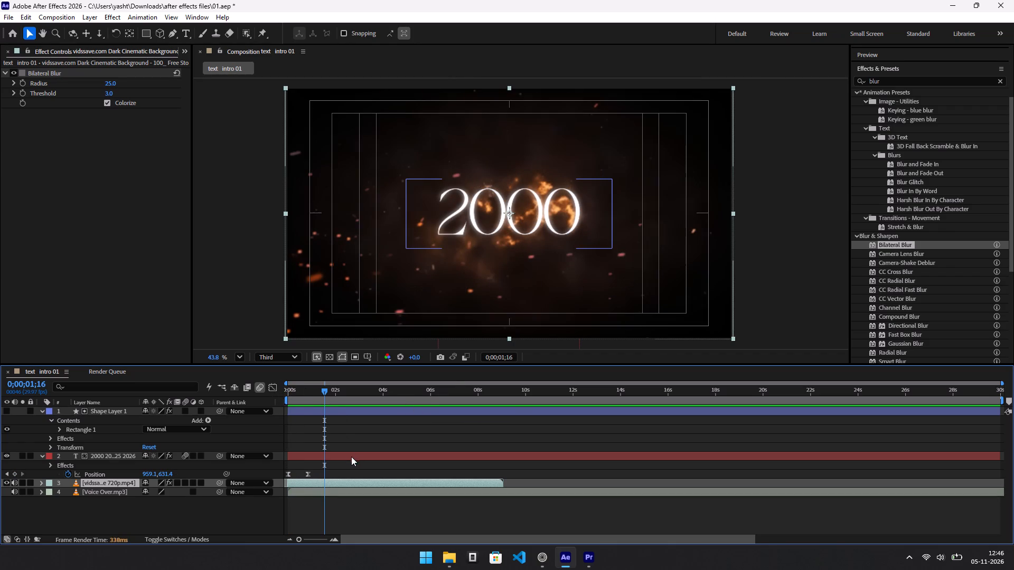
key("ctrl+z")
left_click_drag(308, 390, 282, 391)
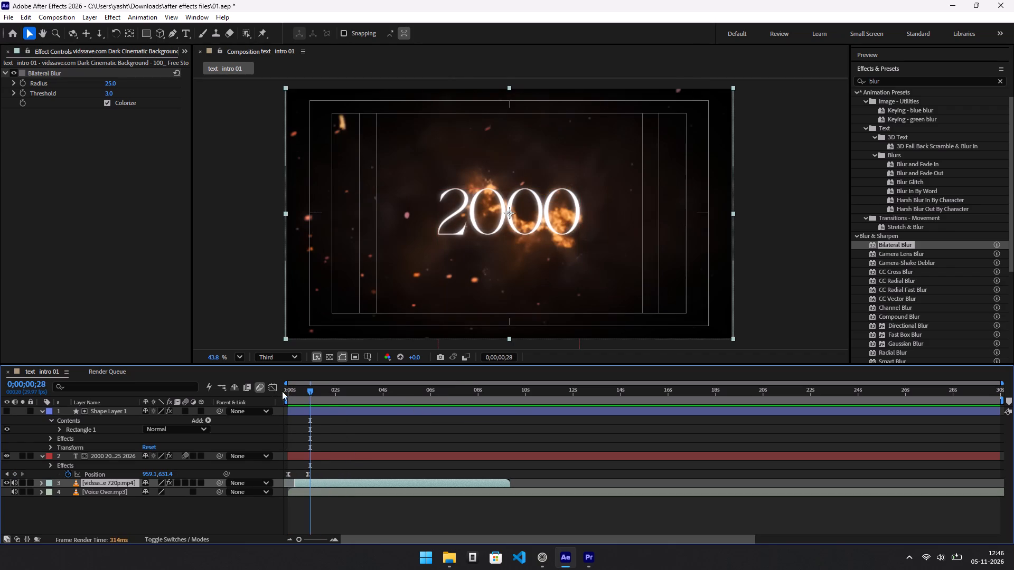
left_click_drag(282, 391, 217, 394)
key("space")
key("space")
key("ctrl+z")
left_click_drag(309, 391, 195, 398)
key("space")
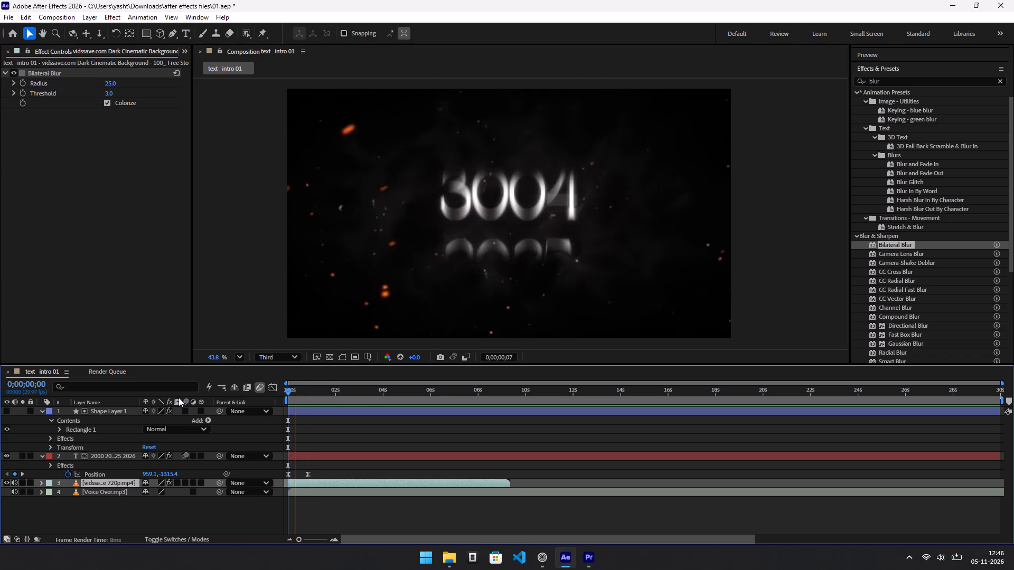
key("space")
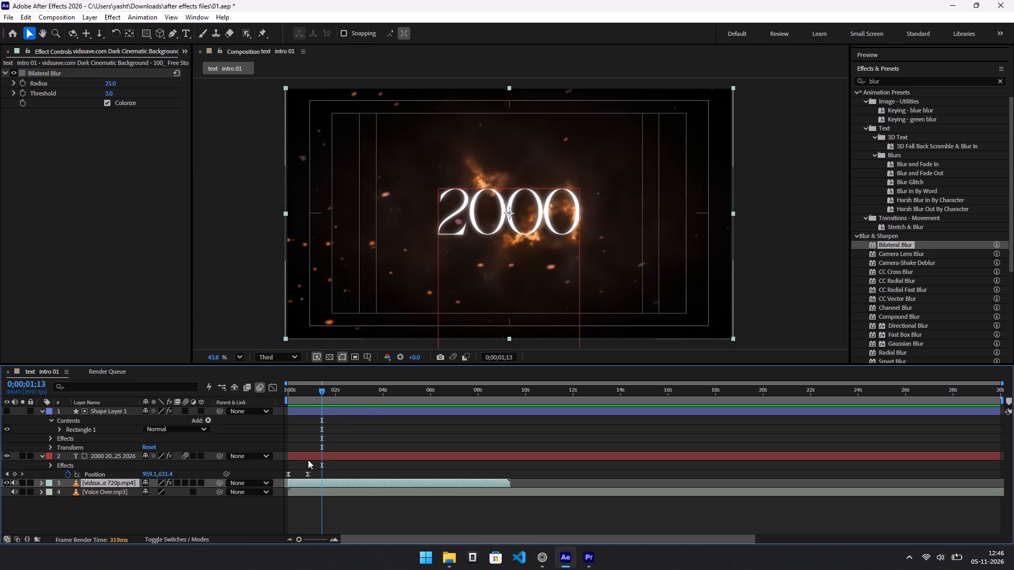
Slip the background footage slightly later within its layer, return the layer to the timeline start, and preview the intro.
left_click_drag(322, 482, 403, 487)
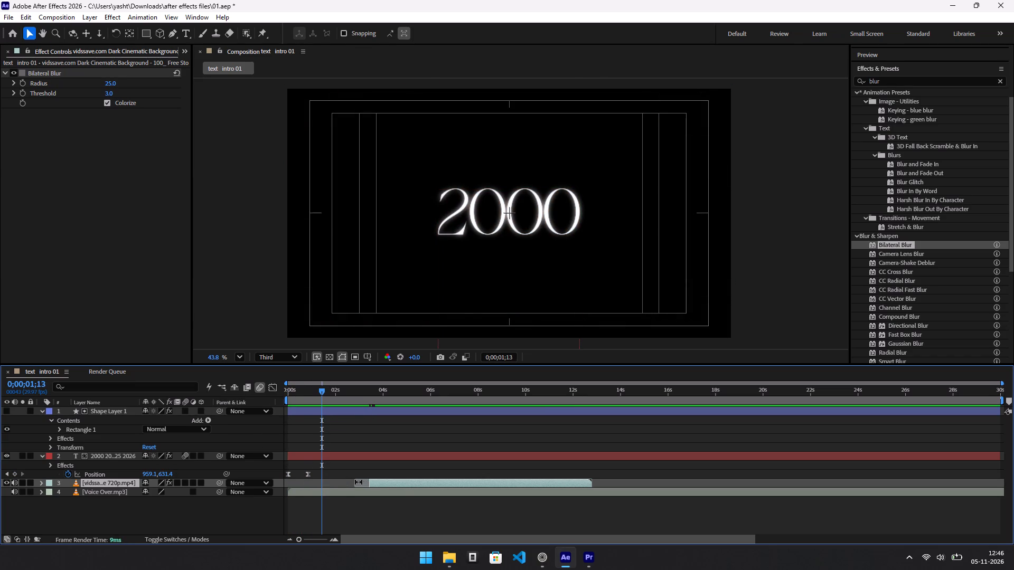
left_click_drag(359, 482, 374, 482)
left_click_drag(424, 481, 364, 480)
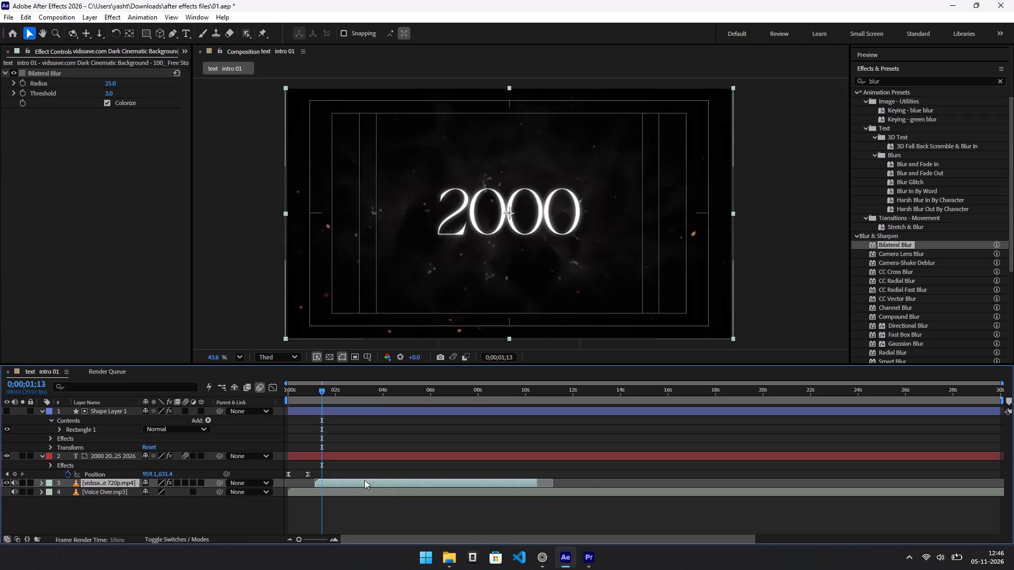
left_click_drag(364, 480, 344, 479)
left_click_drag(300, 392, 287, 392)
key("space")
key("space")
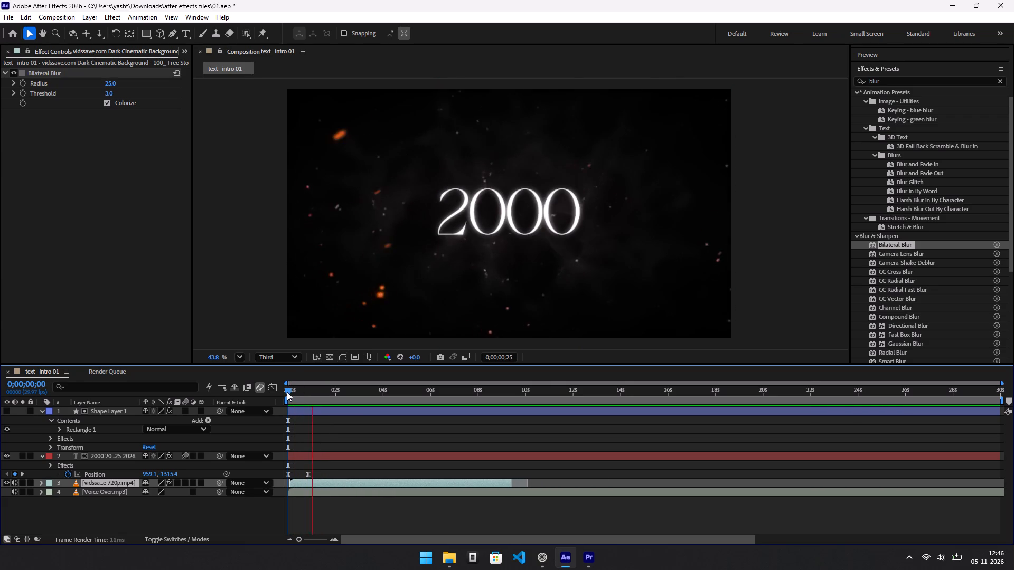
key("space")
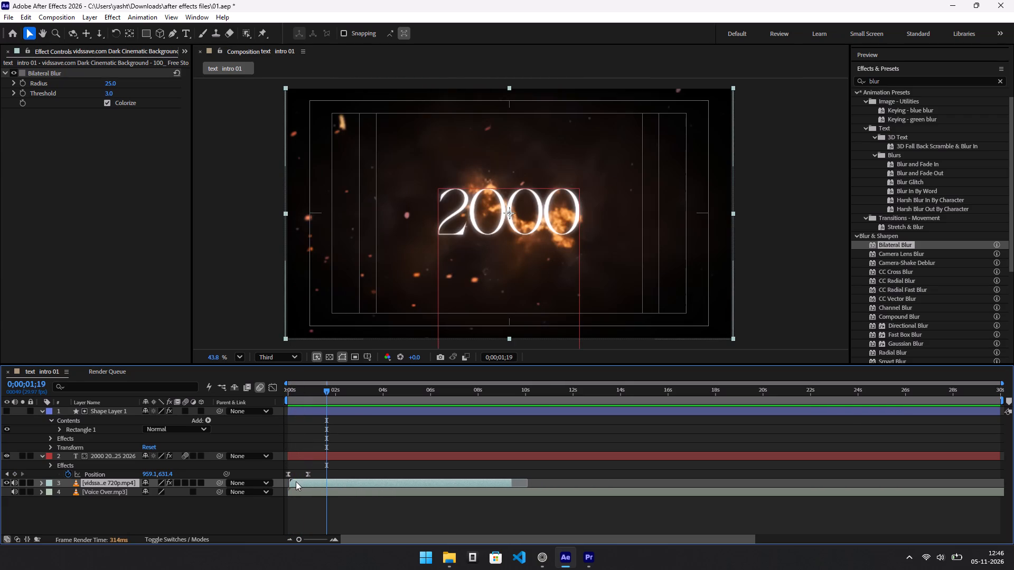
Trim the start of the background clip by about half a second and slide the clip back to time zero.
left_click_drag(289, 481, 301, 482)
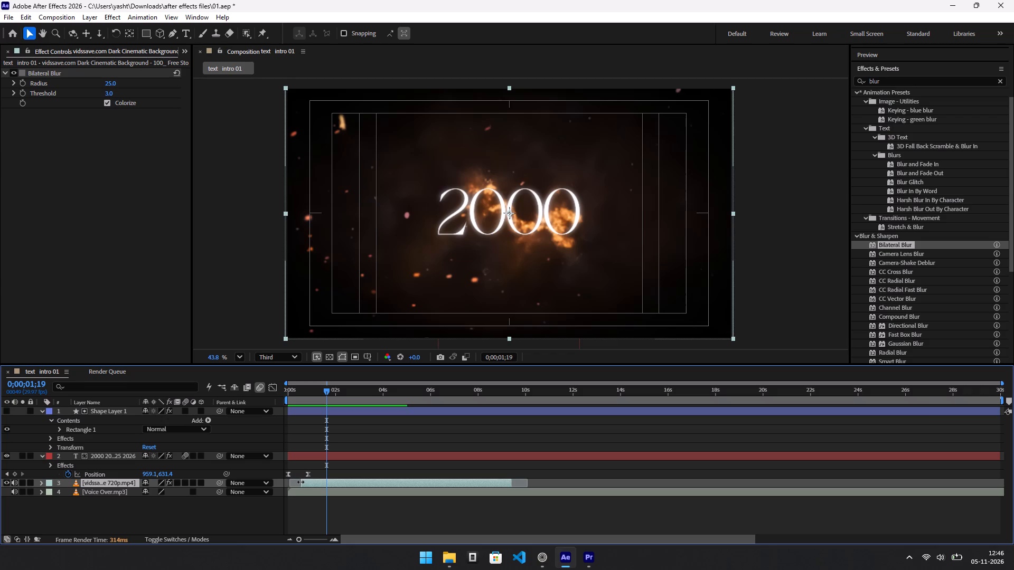
left_click_drag(301, 482, 302, 483)
left_click_drag(321, 484, 306, 484)
Replay the intro from the start to check the fire burst's timing against the year scroll landing on 2000.
left_click_drag(311, 387, 271, 391)
key("space")
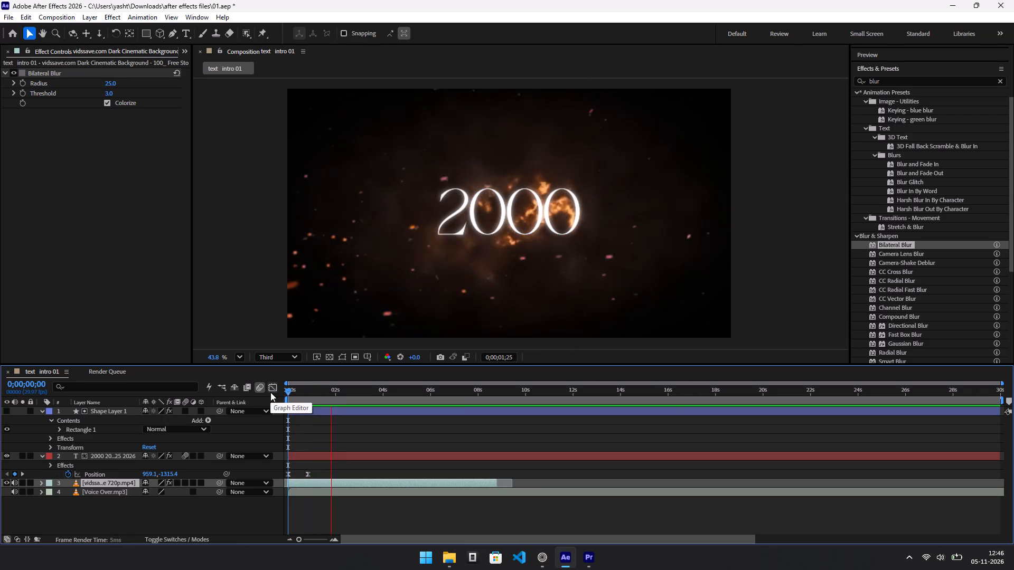
key("space")
left_click_drag(307, 393, 252, 393)
key("space")
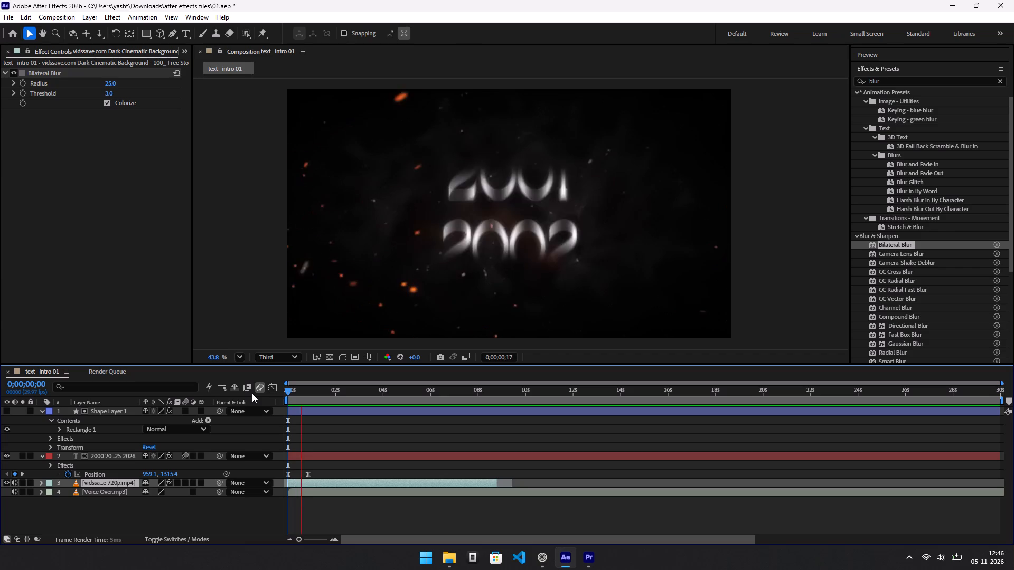
key("space")
key("space")
key("space")
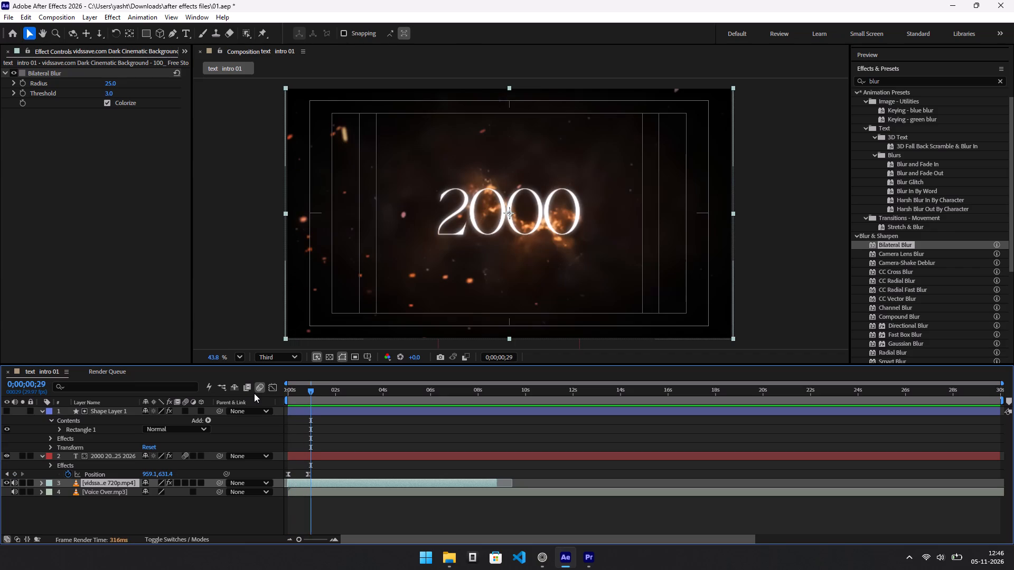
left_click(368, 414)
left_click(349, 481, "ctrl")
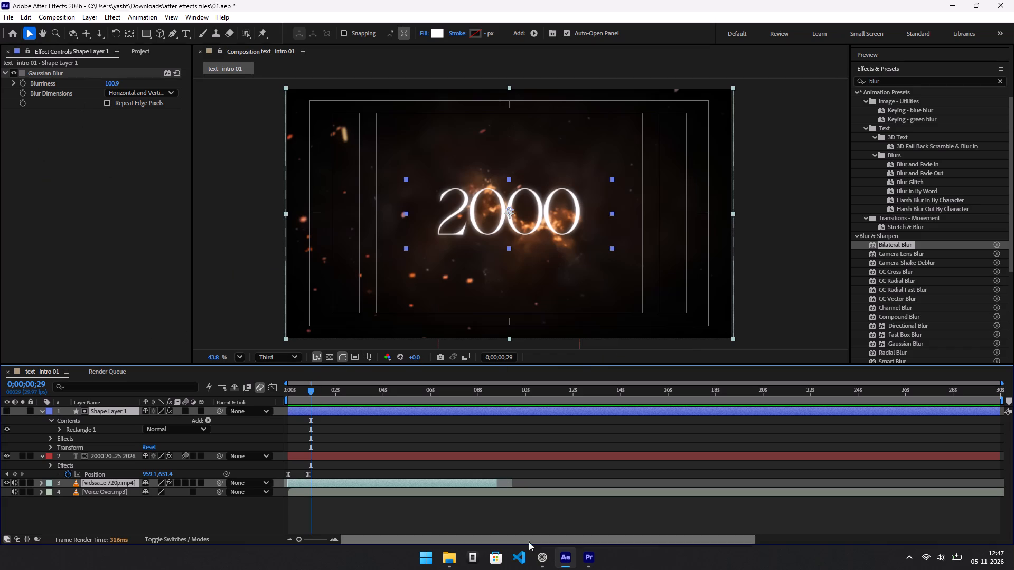
Switch to the Zen browser, open the Dark Cinematic Background YouTube tab, and search YouTube for "after effects transitions".
left_click(541, 560)
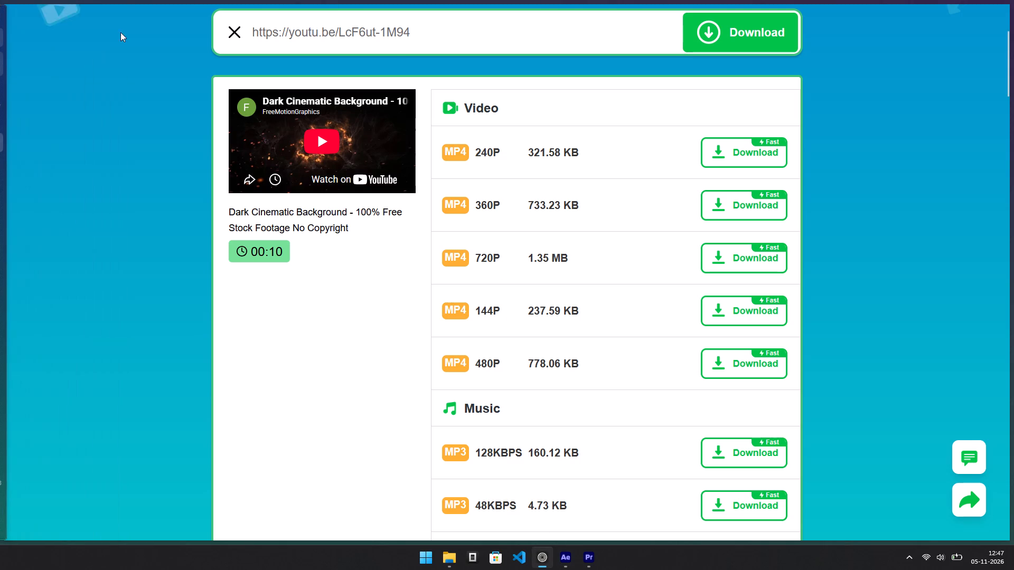
left_click(71, 174)
left_click(89, 173)
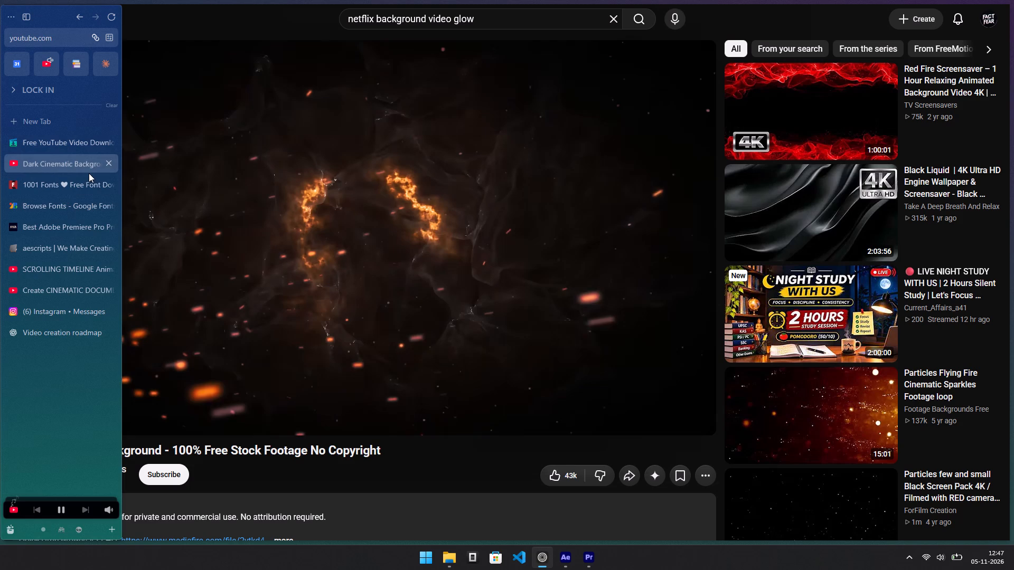
triple_click(508, 21)
type("after effects transitions")
key("Return")
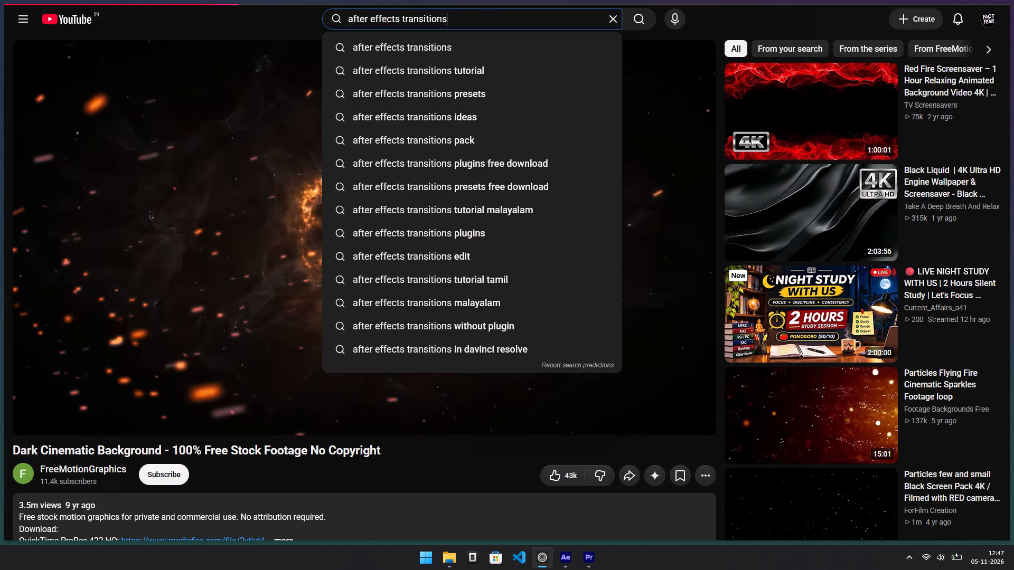
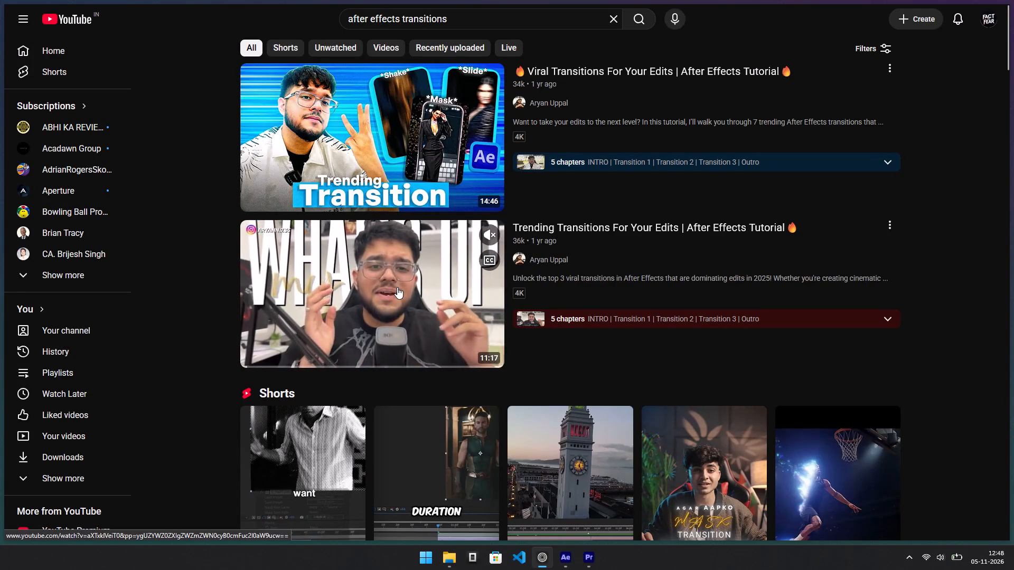
Browse the transition search results and open the video "Trending Transitions For Your Edits | After Effects Tutorial".
scroll(397, 287, "down", 3)
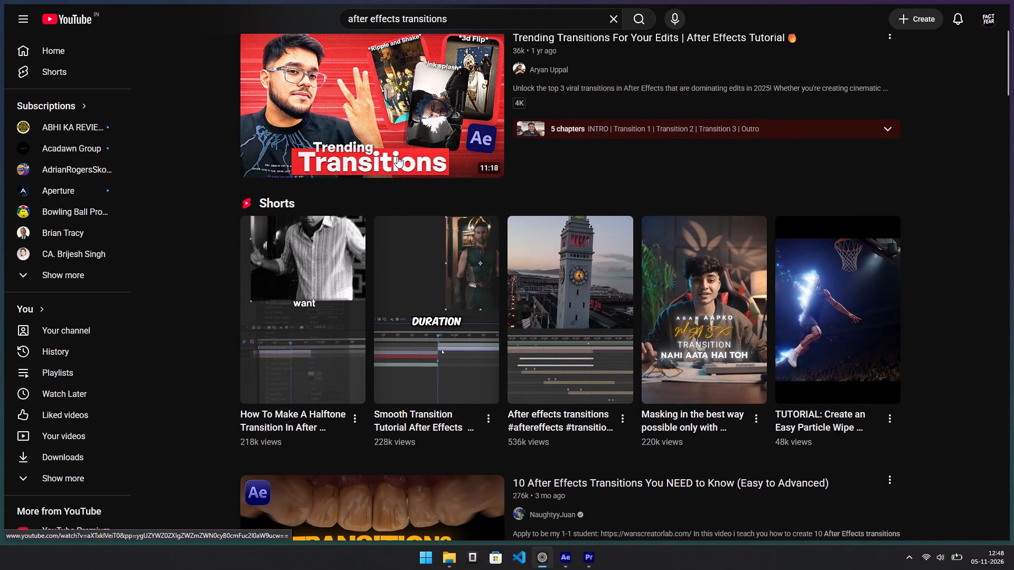
scroll(397, 156, "down", 1)
scroll(397, 129, "up", 1)
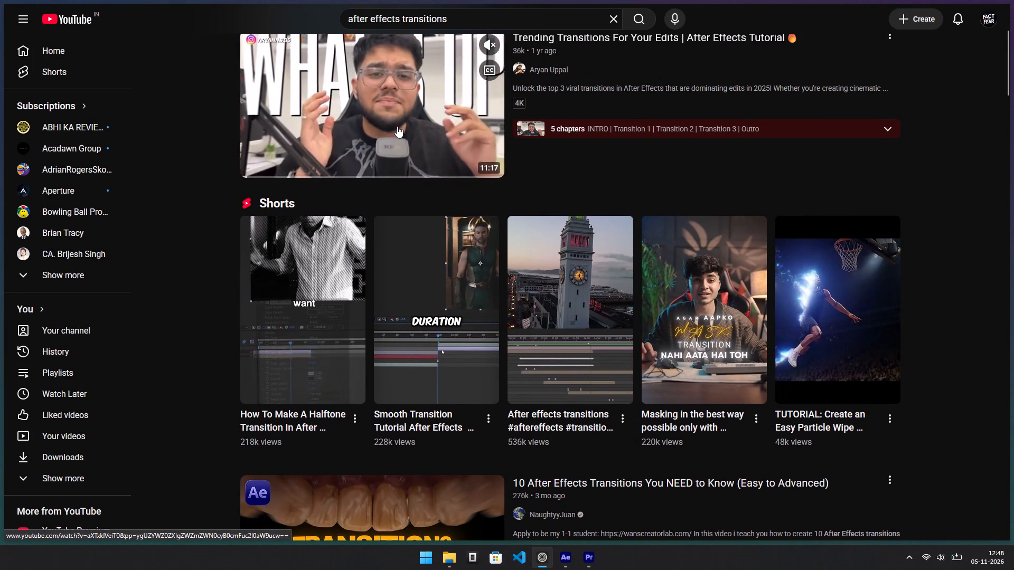
left_click(397, 126)
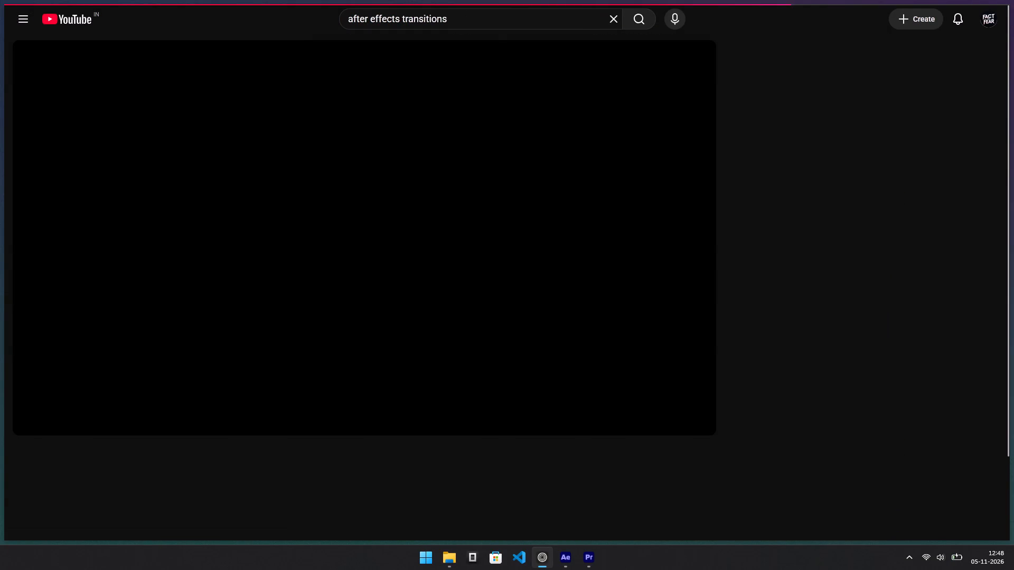
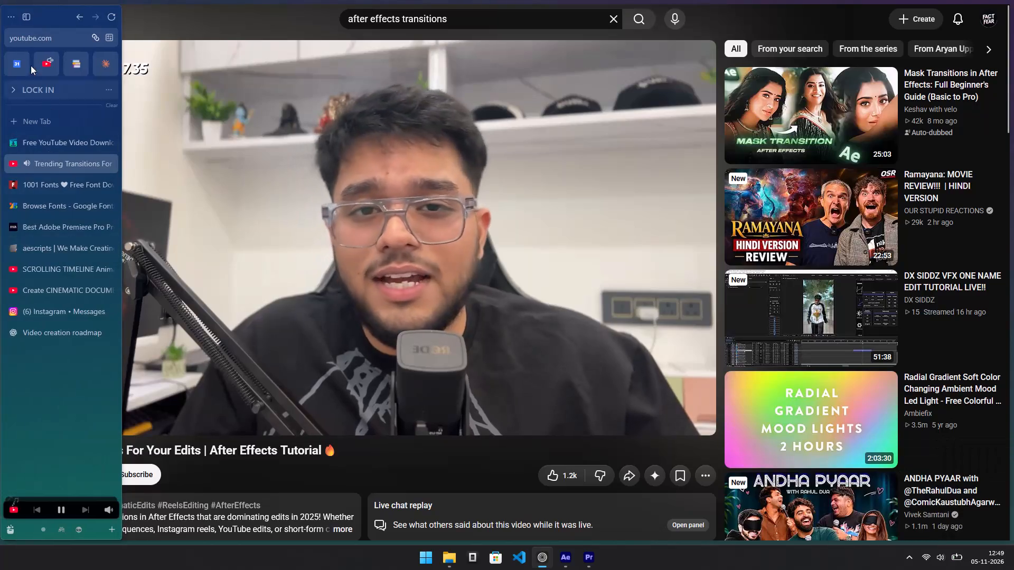
Switch to the 40 Hz binaural beats video and lower its playback volume.
left_click(43, 64)
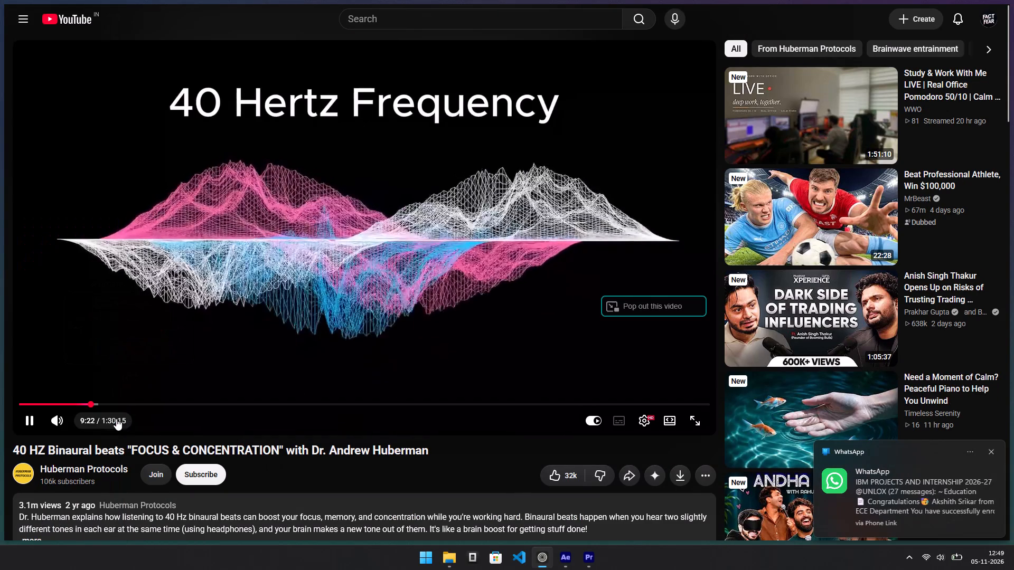
left_click(73, 421)
left_click(81, 421)
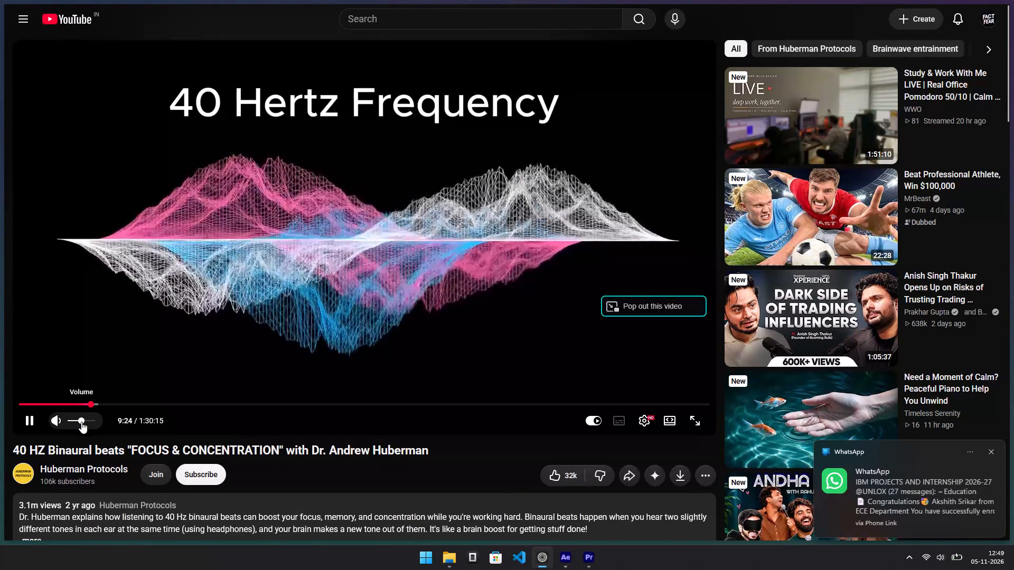
left_click(78, 422)
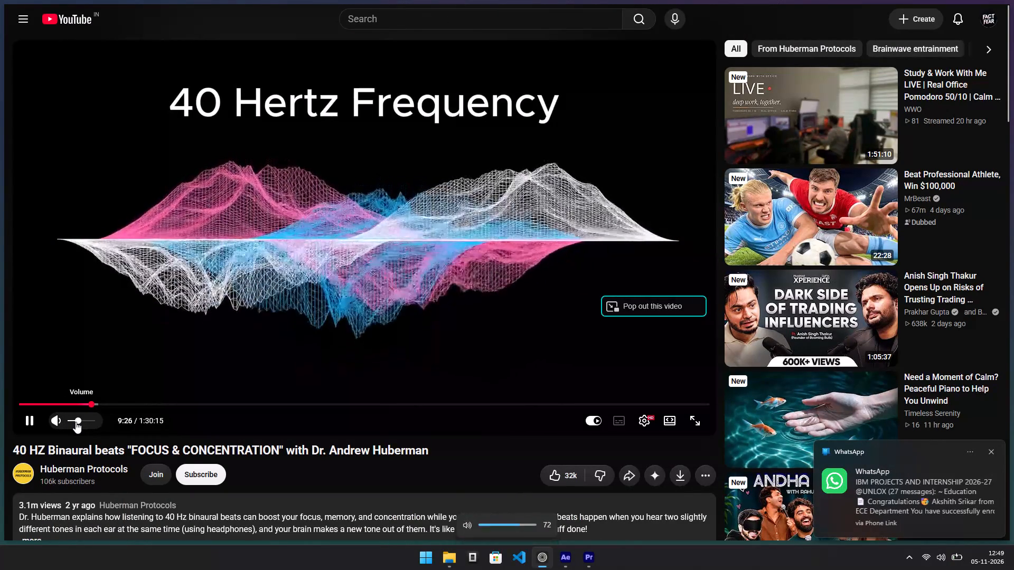
left_click(70, 422)
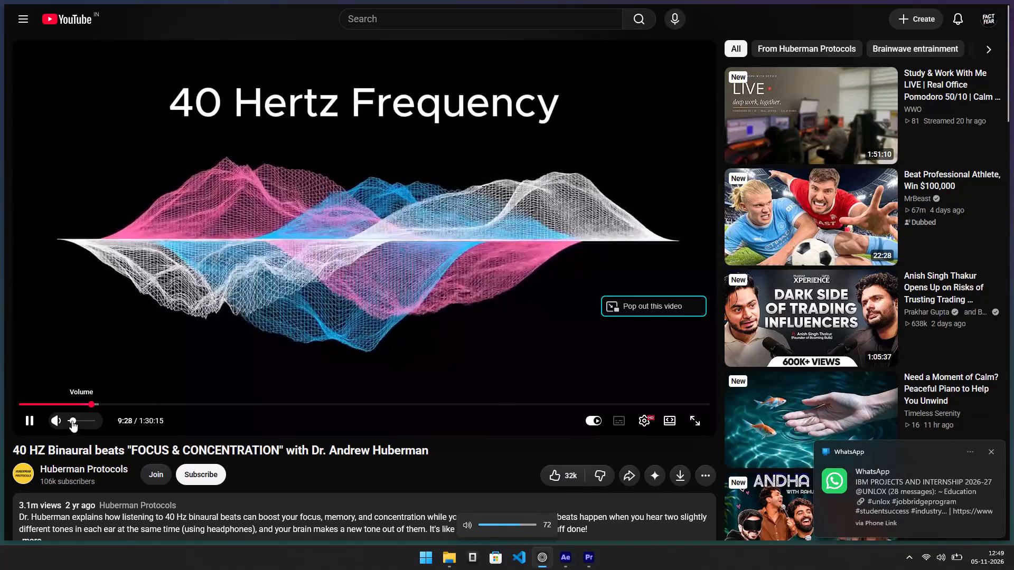
left_click(74, 420)
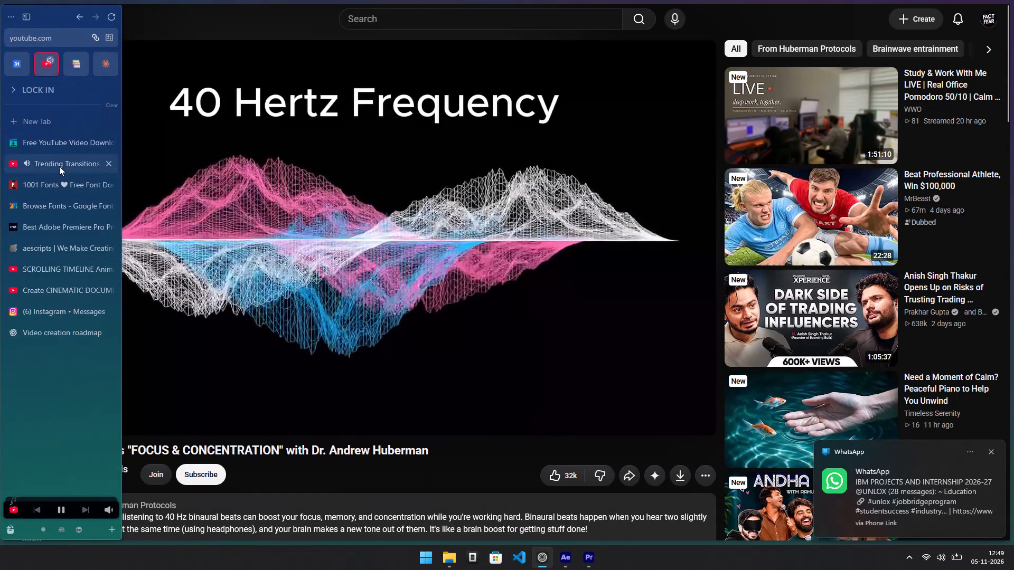
Return to the "Trending Transitions For Your Edits" tutorial and skip past the intro to the Transition 1 section.
left_click(59, 166)
left_click(388, 294)
left_click(388, 294)
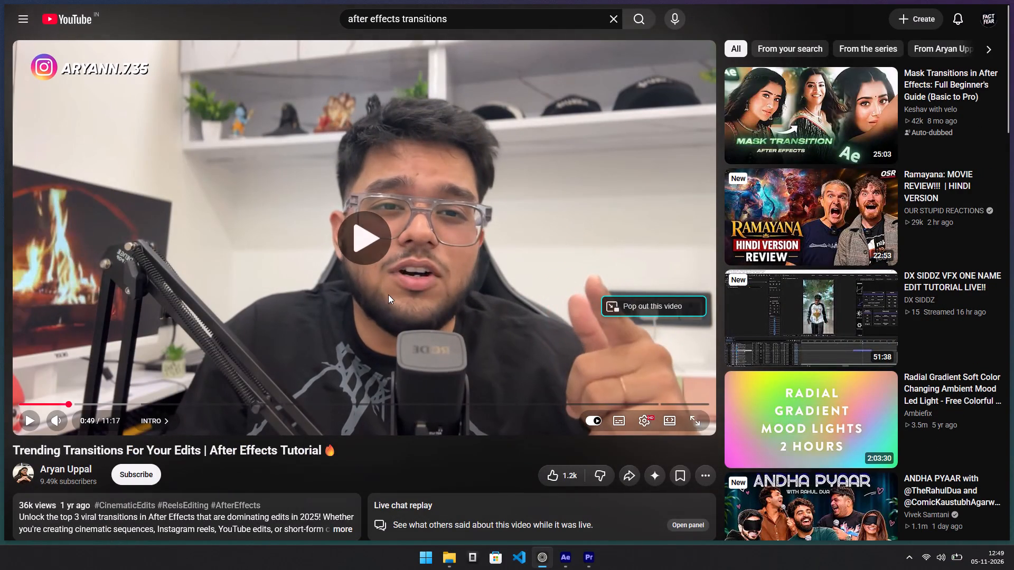
key("Right")
key("Right")
key("Right")
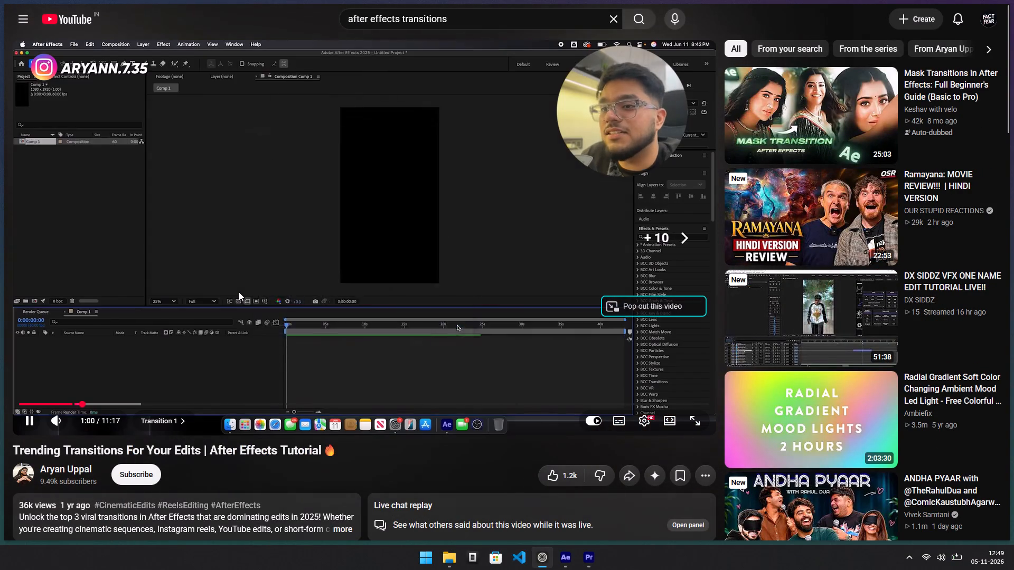
Skim the Transition 1 section to find where the adjustment layer is created over the two clips, and pause there.
key("Right")
key("Right")
key("Right")
key("Right")
key("Right")
key("Right")
key("Right")
key("Right")
key("Right")
key("Right")
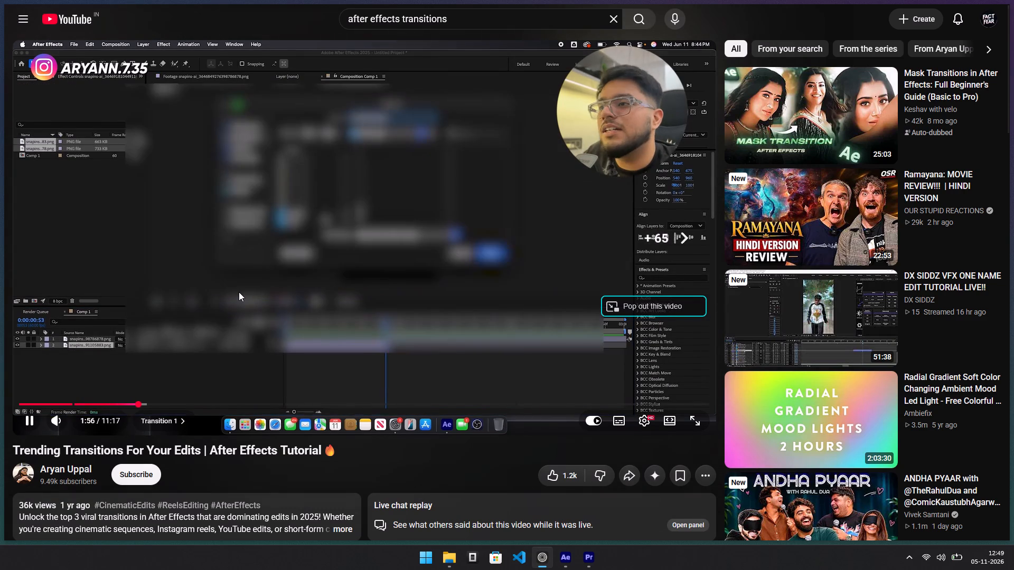
key("Right")
key("Right")
key("Right")
key("Right")
key("Left")
key("Left")
key("Left")
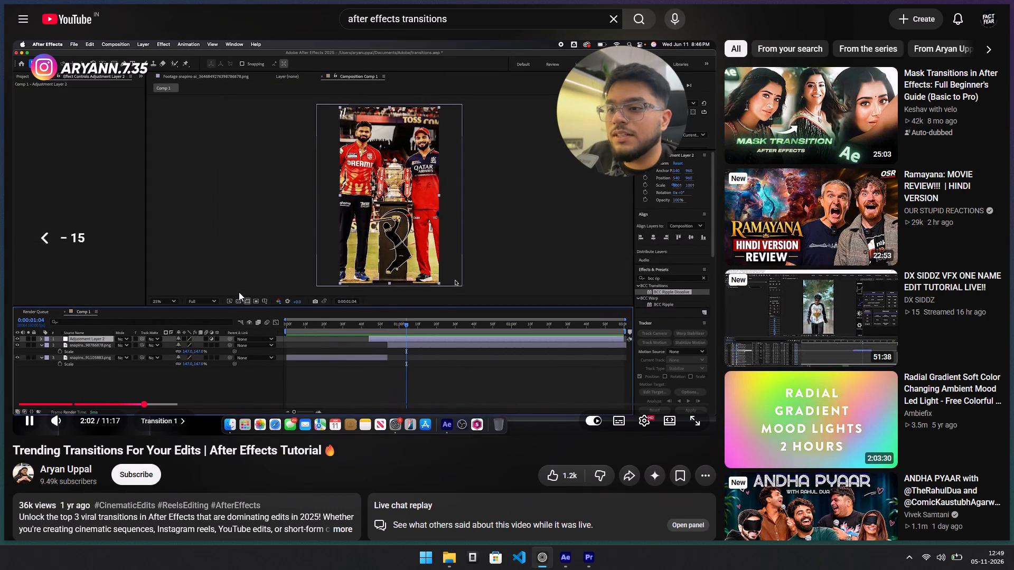
key("Left")
key("Left")
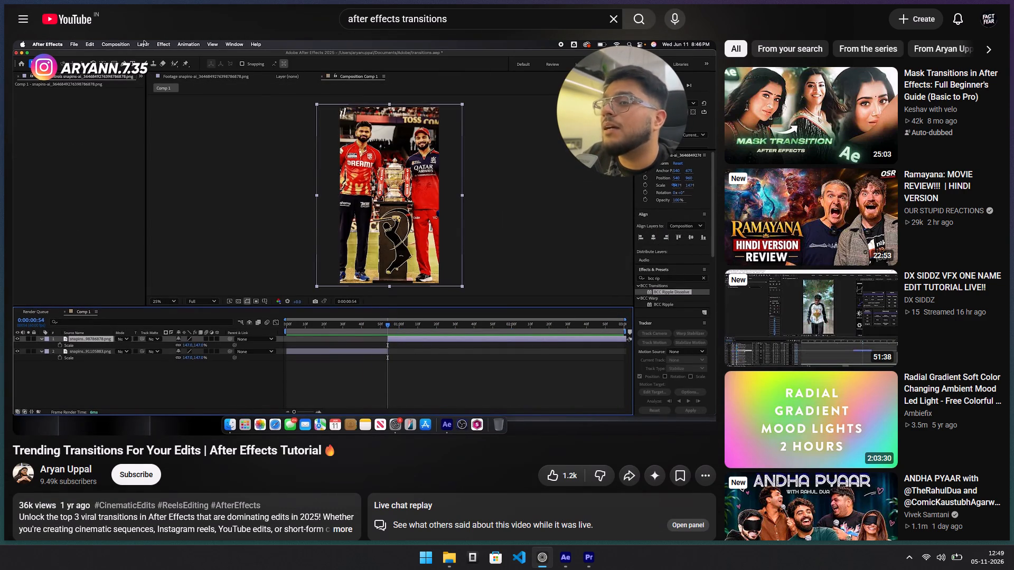
key("space")
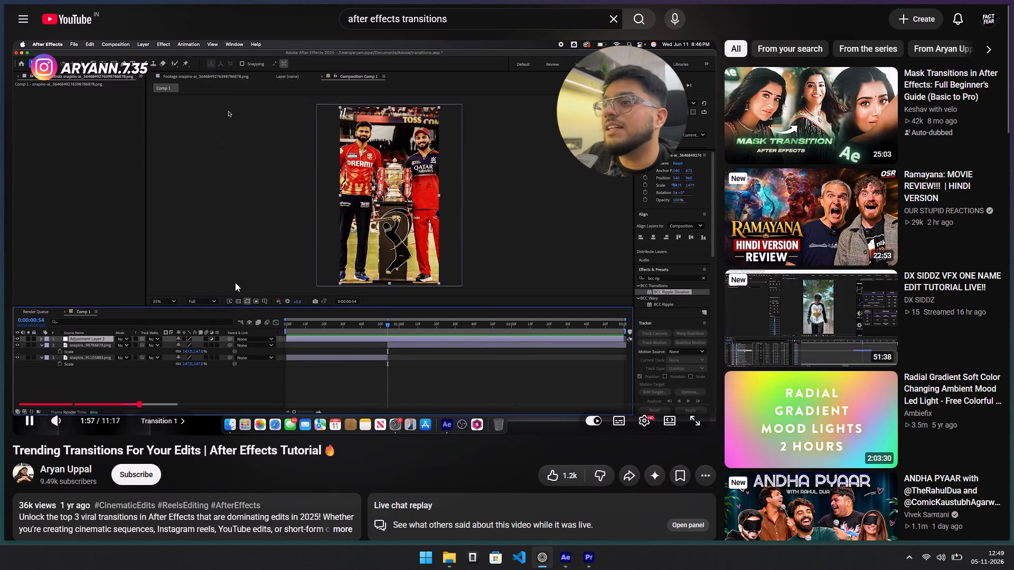
Switch to After Effects and add a new adjustment layer to the text intro 01 composition.
key("alt+Tab")
left_click(8, 14)
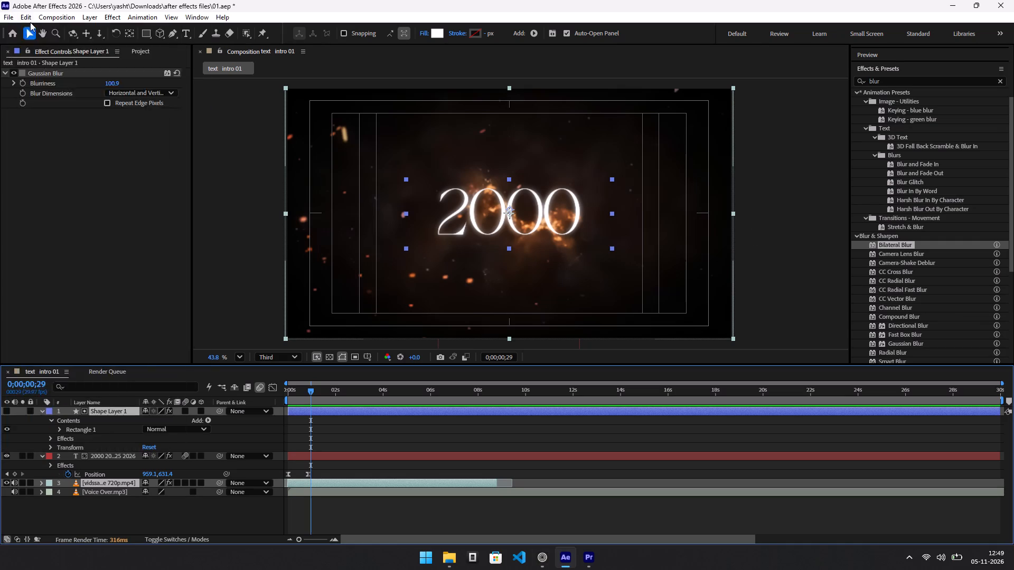
left_click(29, 29)
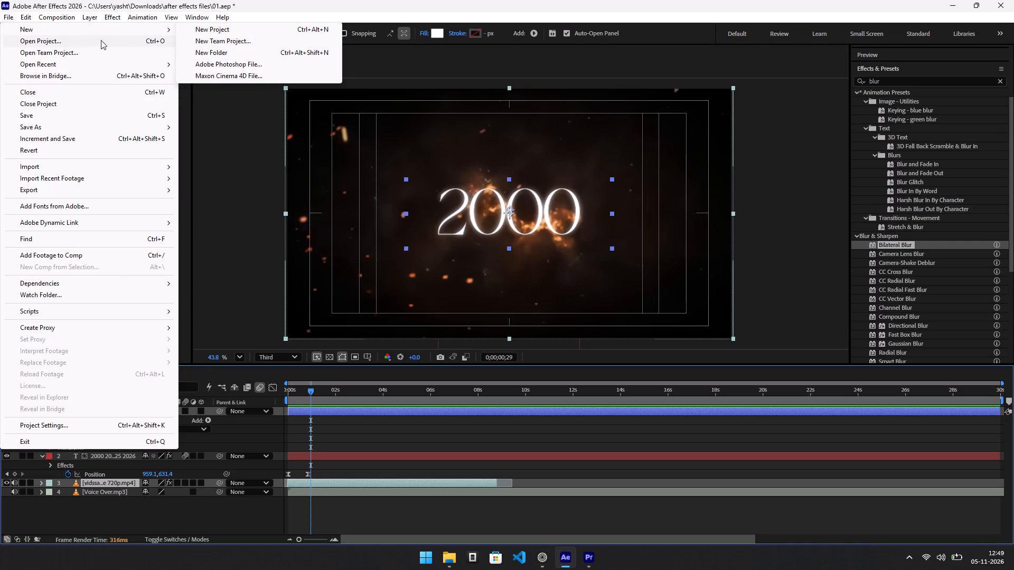
left_click(87, 17)
left_click(95, 17)
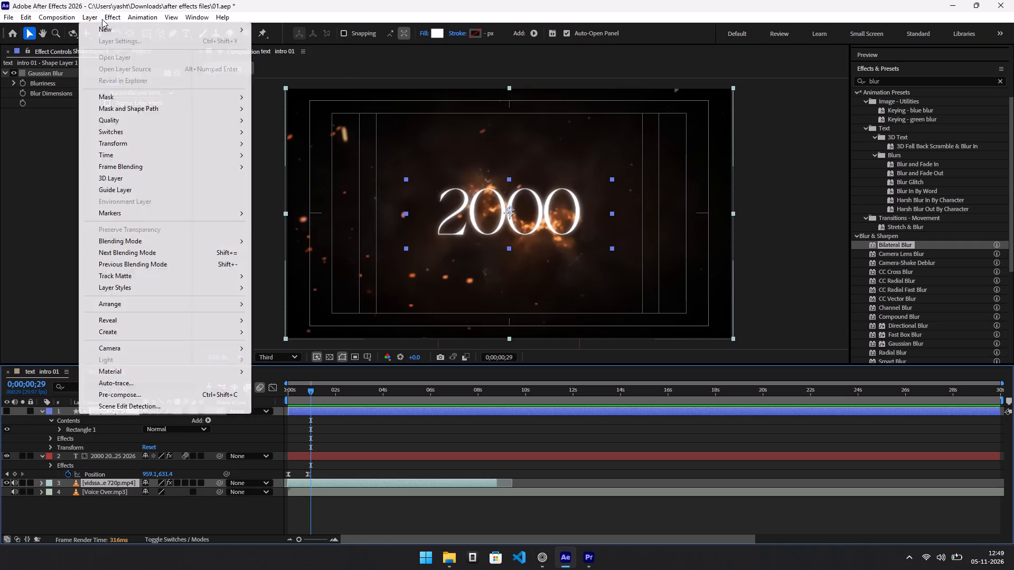
left_click(129, 31)
left_click(92, 15)
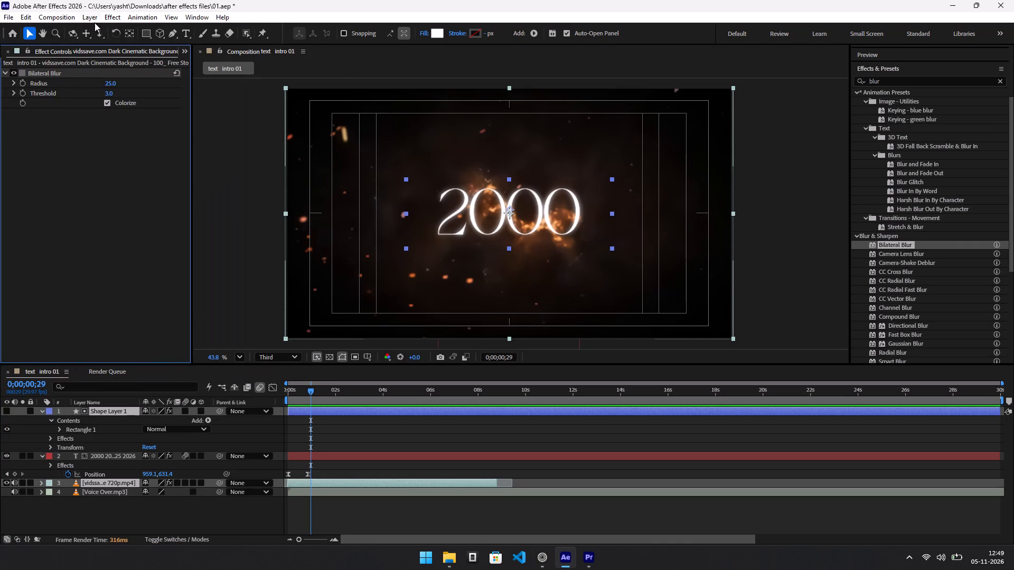
left_click(100, 26)
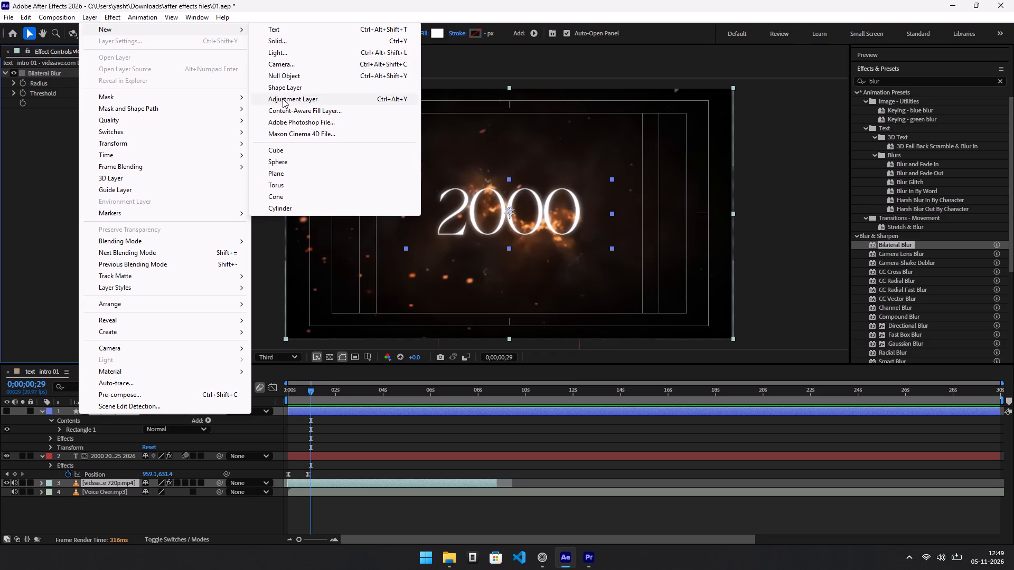
left_click(298, 99)
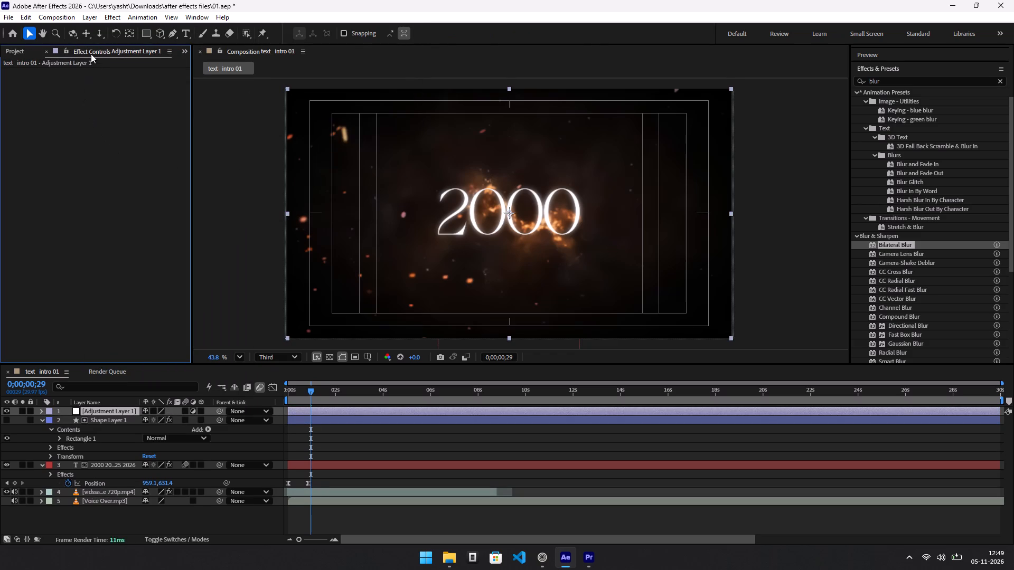
Return to the tutorial and examine how the adjustment layer is trimmed around the cut and which effects it receives.
key("alt+Tab")
left_click(362, 277)
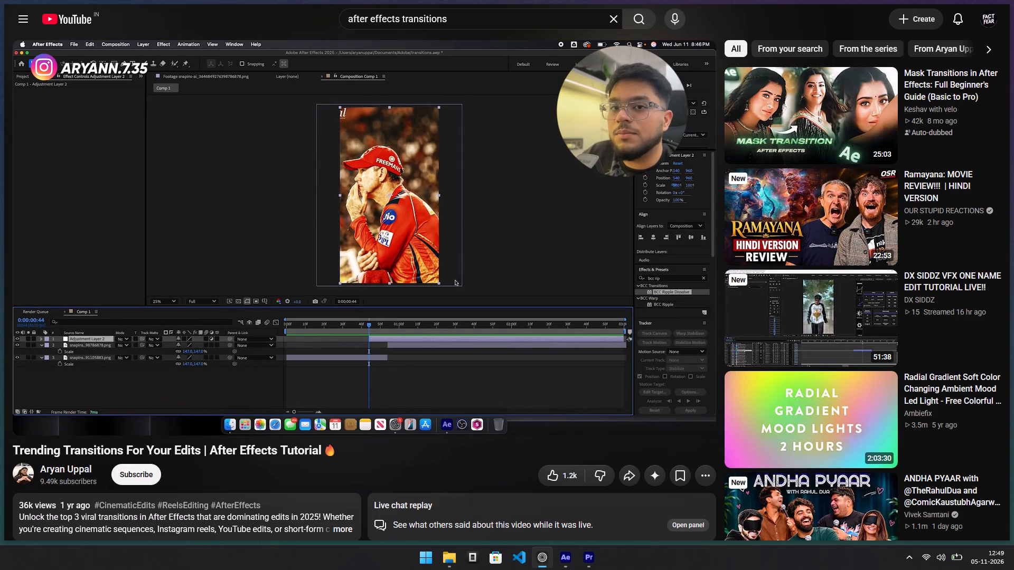
left_click(457, 303)
left_click(457, 303)
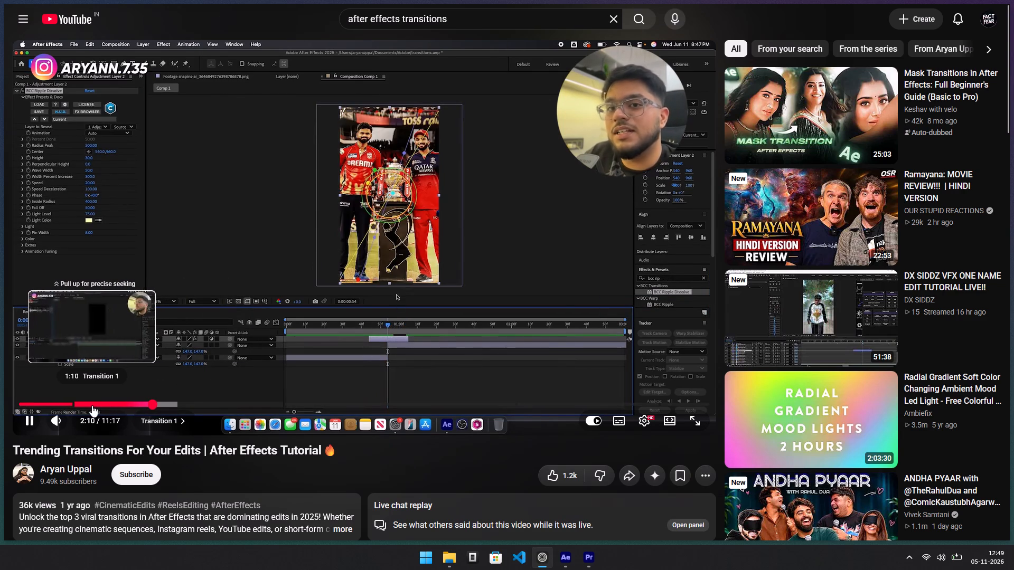
left_click(168, 403)
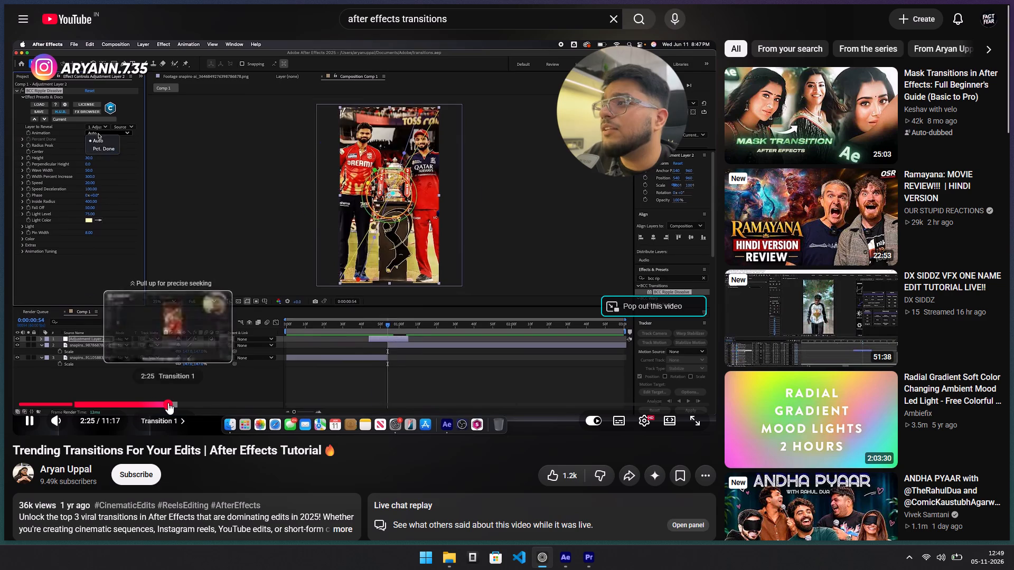
left_click(189, 403)
left_click(200, 403)
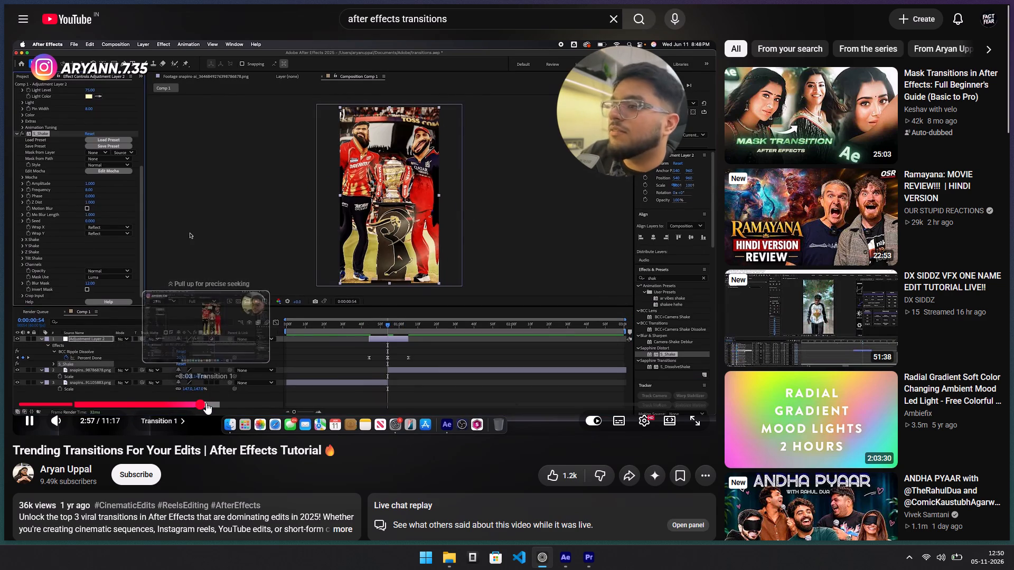
left_click(208, 403)
left_click(164, 402)
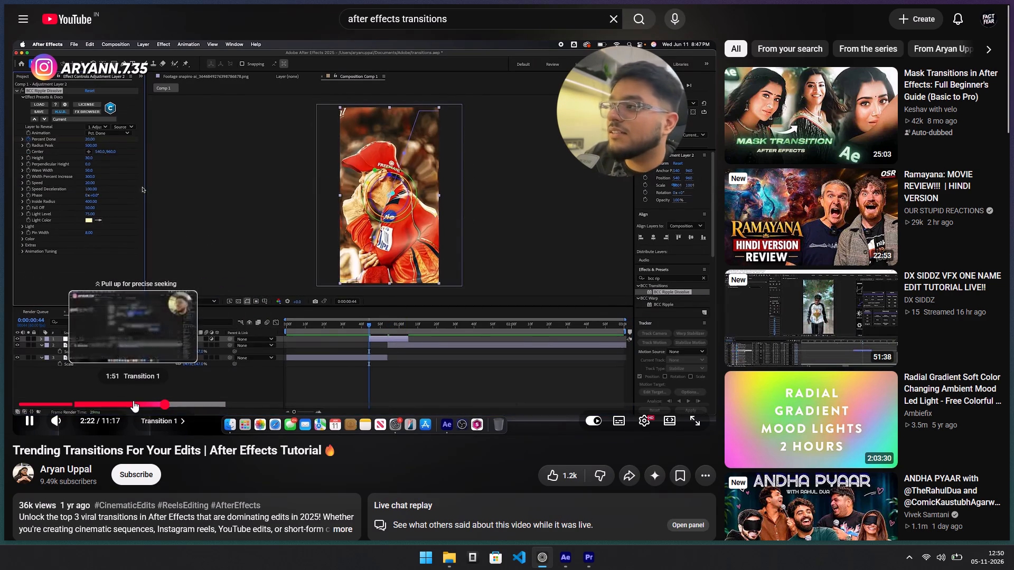
left_click(133, 401)
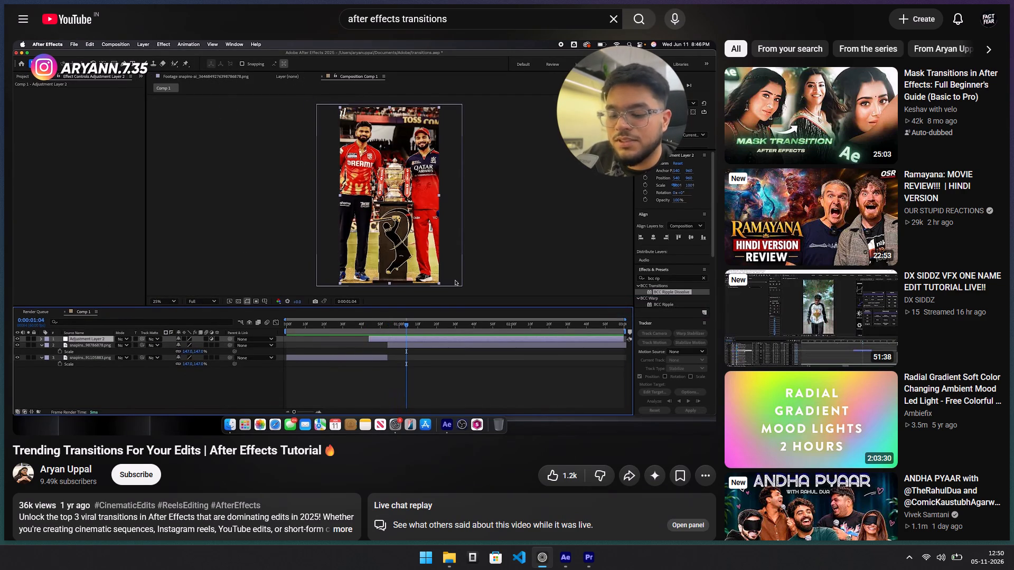
key("space")
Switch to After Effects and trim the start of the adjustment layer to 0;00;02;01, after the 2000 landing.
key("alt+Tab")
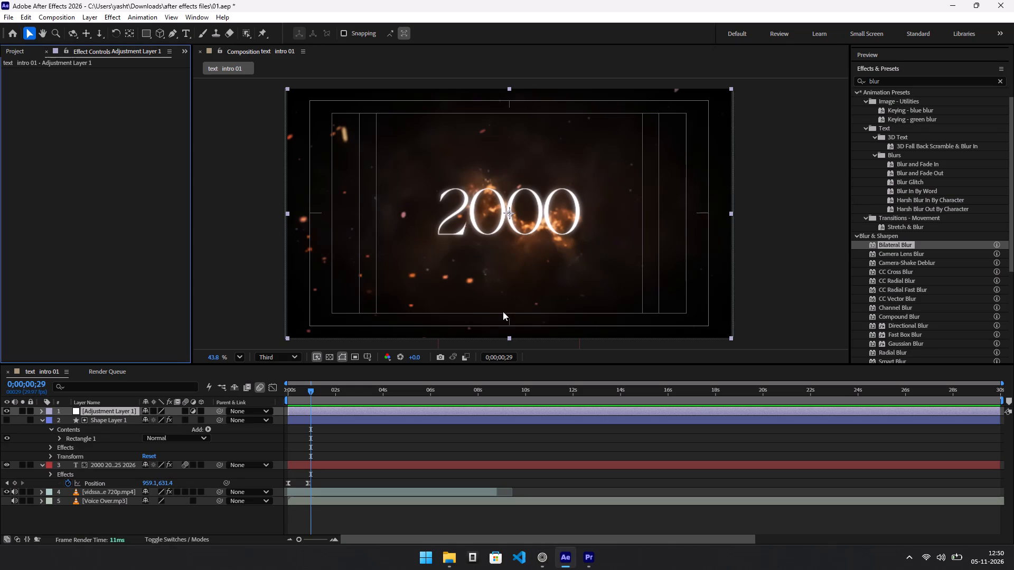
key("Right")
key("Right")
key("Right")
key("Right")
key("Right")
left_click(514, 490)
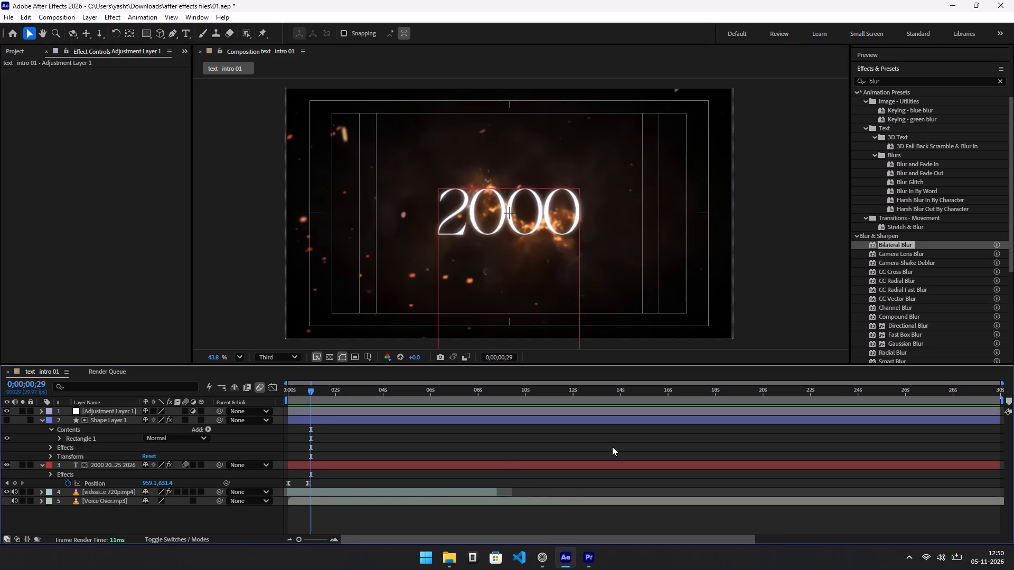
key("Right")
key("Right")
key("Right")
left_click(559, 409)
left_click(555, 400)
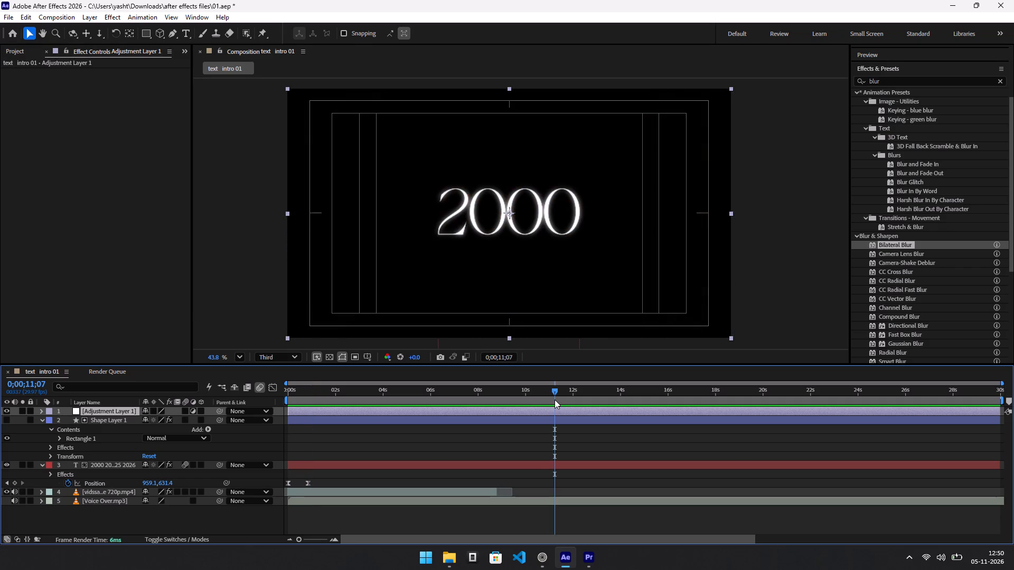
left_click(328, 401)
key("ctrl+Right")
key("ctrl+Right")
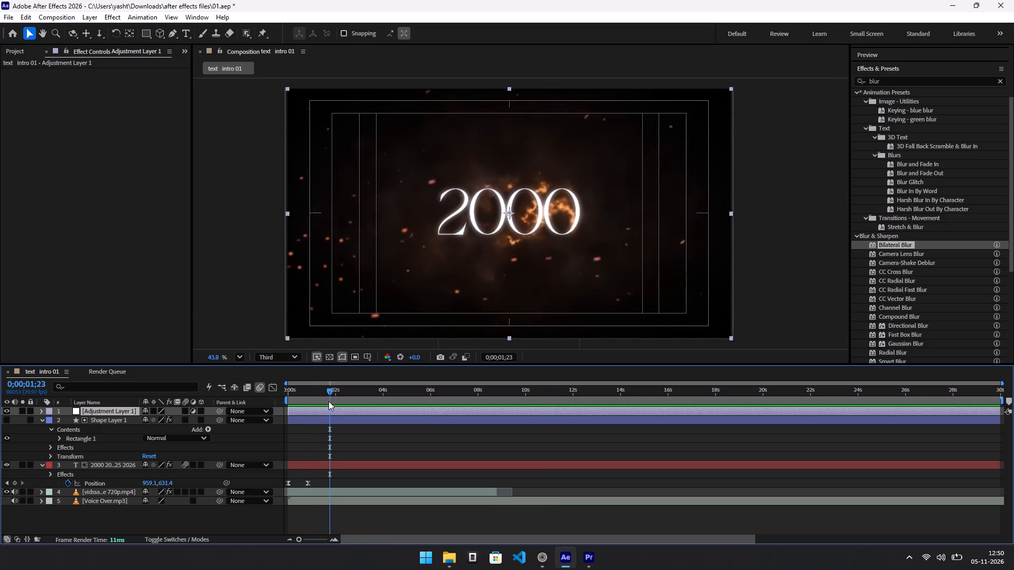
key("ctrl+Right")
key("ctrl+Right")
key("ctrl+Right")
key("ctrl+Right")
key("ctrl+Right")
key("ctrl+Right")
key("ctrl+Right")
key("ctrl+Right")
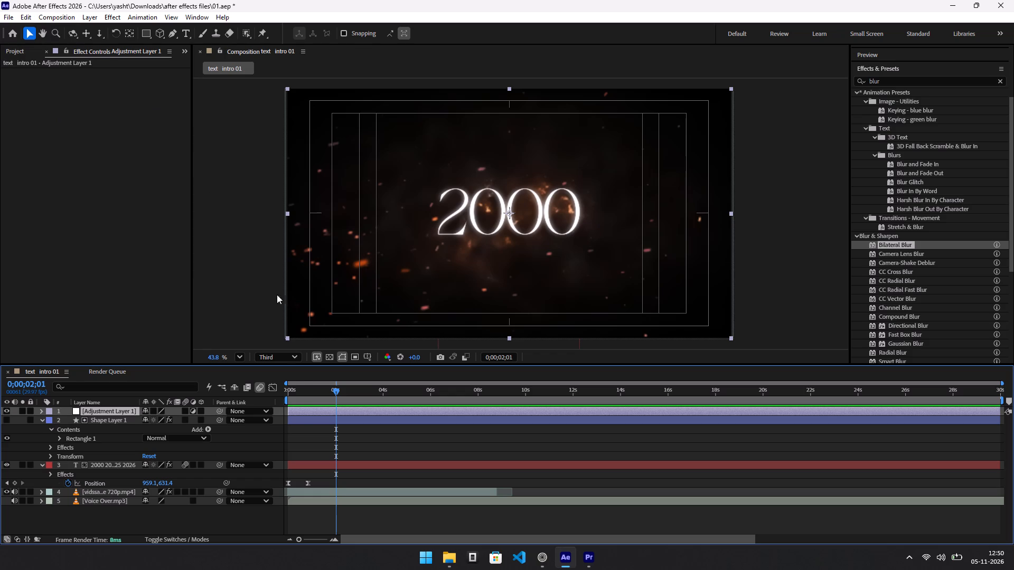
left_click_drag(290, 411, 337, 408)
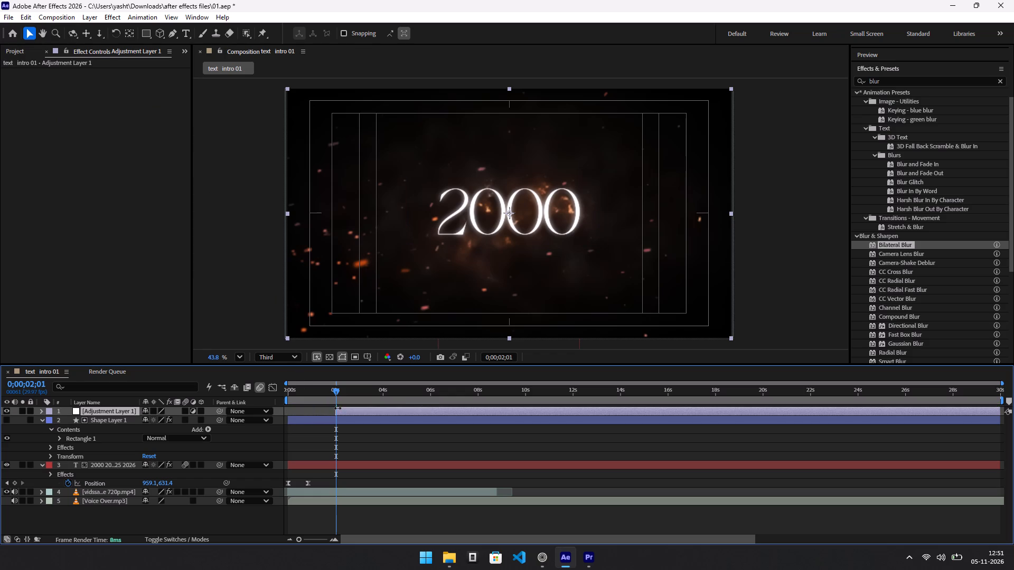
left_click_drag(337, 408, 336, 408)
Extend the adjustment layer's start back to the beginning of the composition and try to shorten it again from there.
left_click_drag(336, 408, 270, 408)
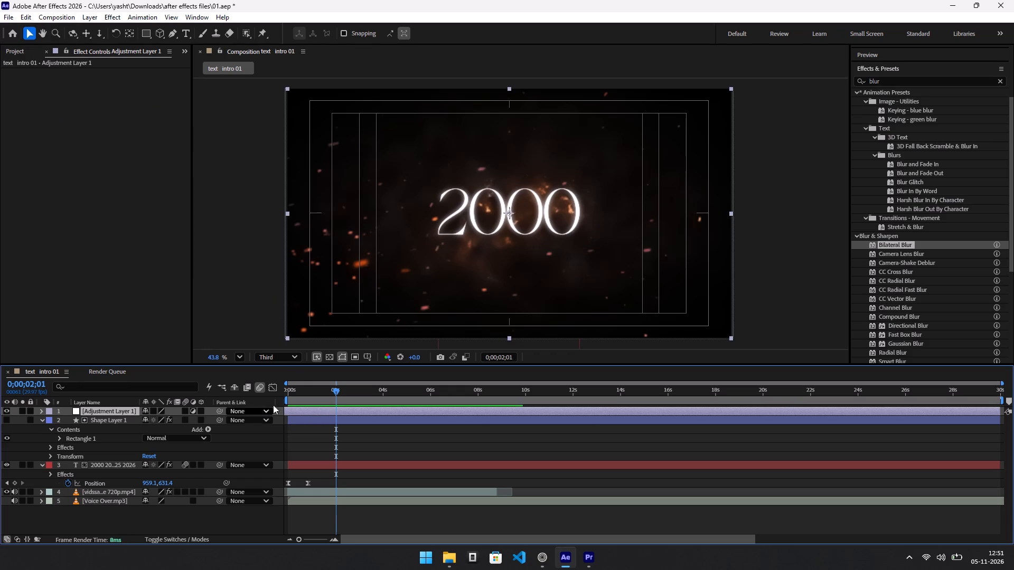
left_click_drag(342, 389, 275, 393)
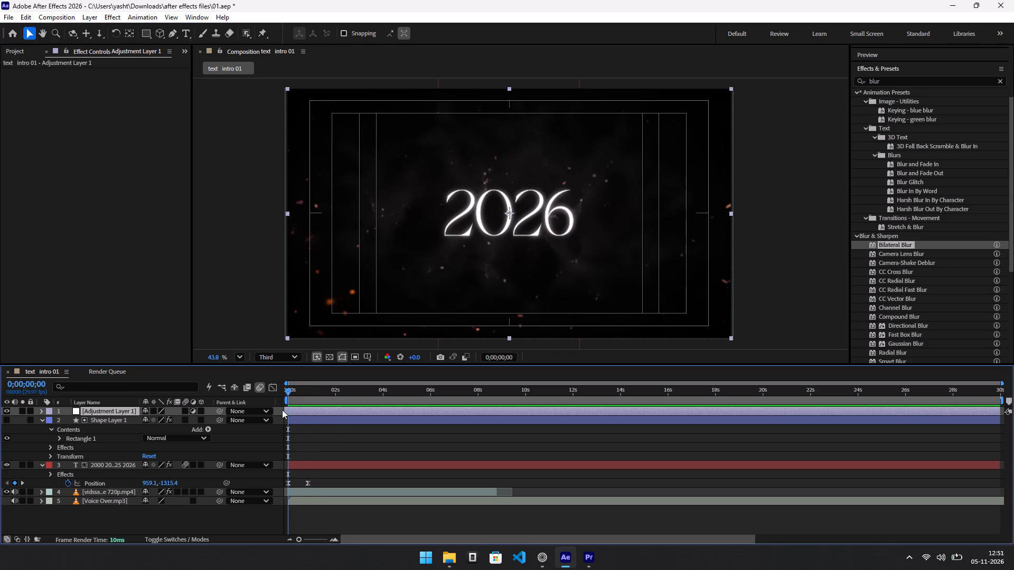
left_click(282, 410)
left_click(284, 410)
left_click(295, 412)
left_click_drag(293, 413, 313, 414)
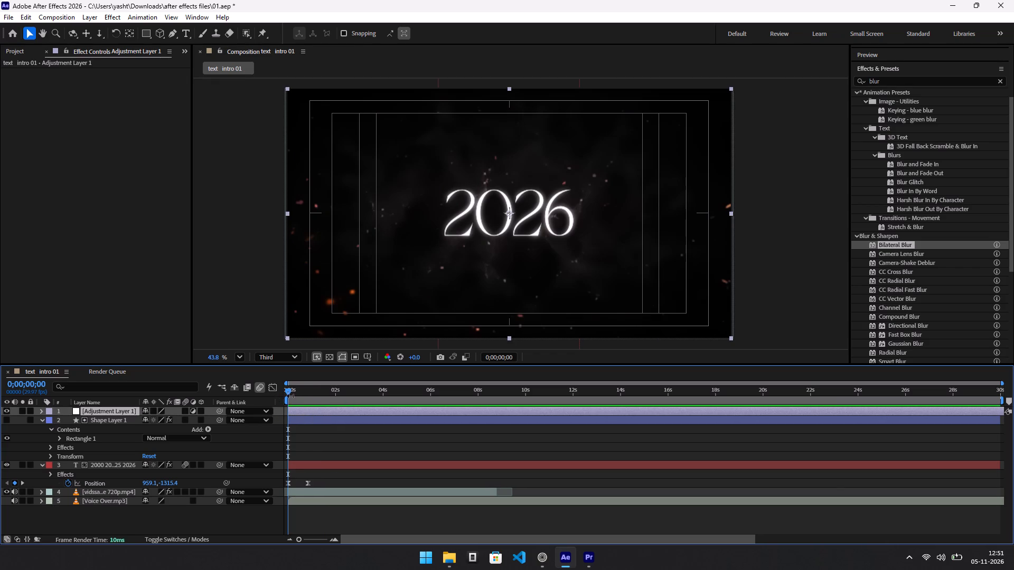
Scrub and play the opening from the start to check how the years roll and land on 2000.
left_click(285, 394)
left_click_drag(288, 392, 336, 397)
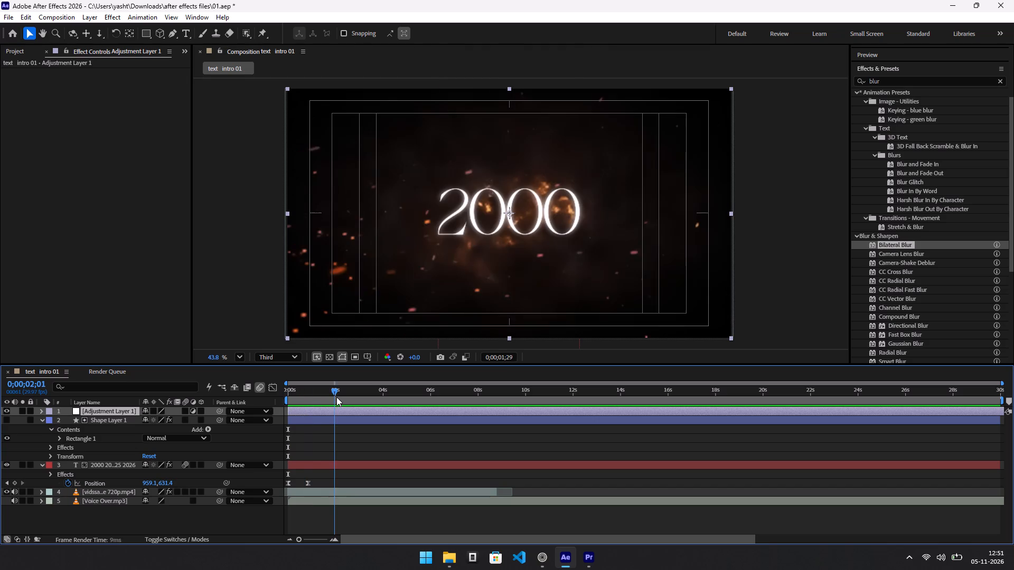
left_click_drag(336, 397, 288, 398)
key("space")
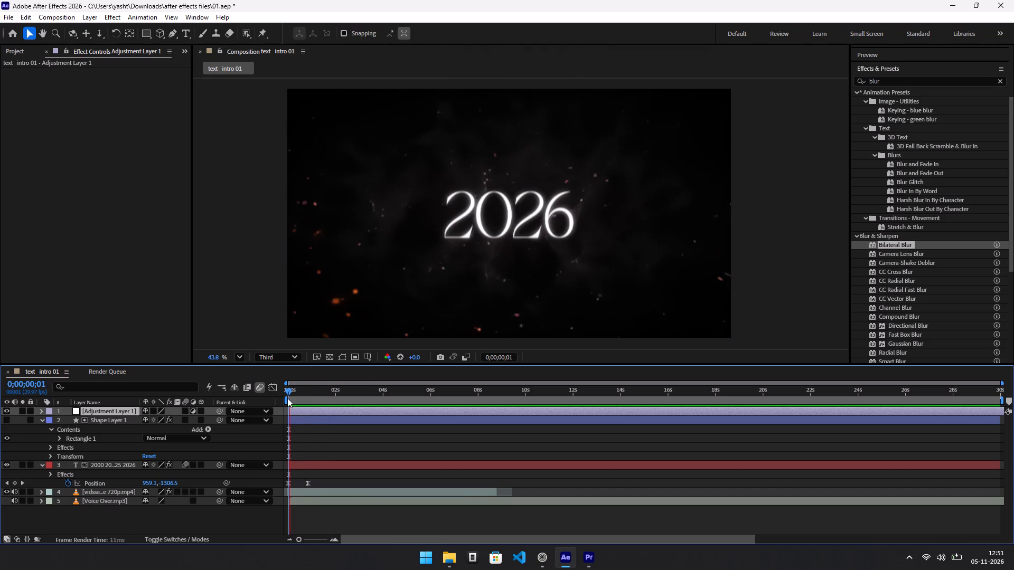
key("space")
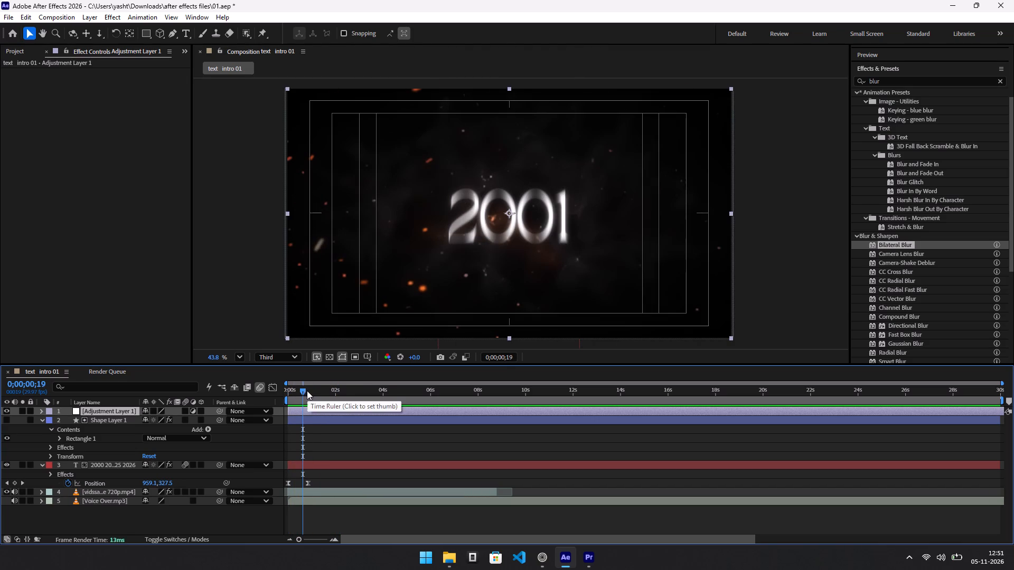
left_click_drag(295, 392, 308, 395)
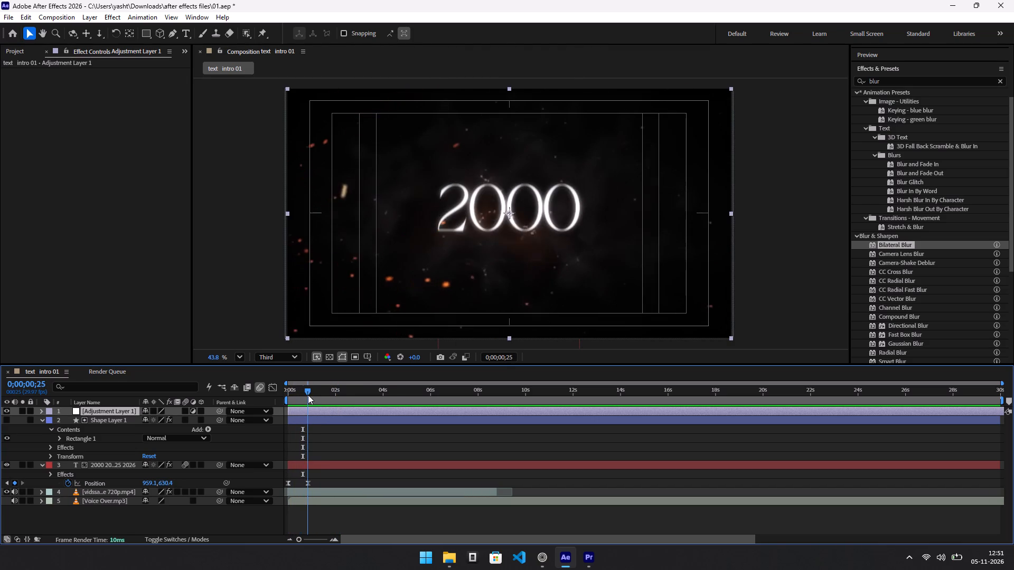
left_click_drag(308, 395, 274, 392)
key("space")
key("space")
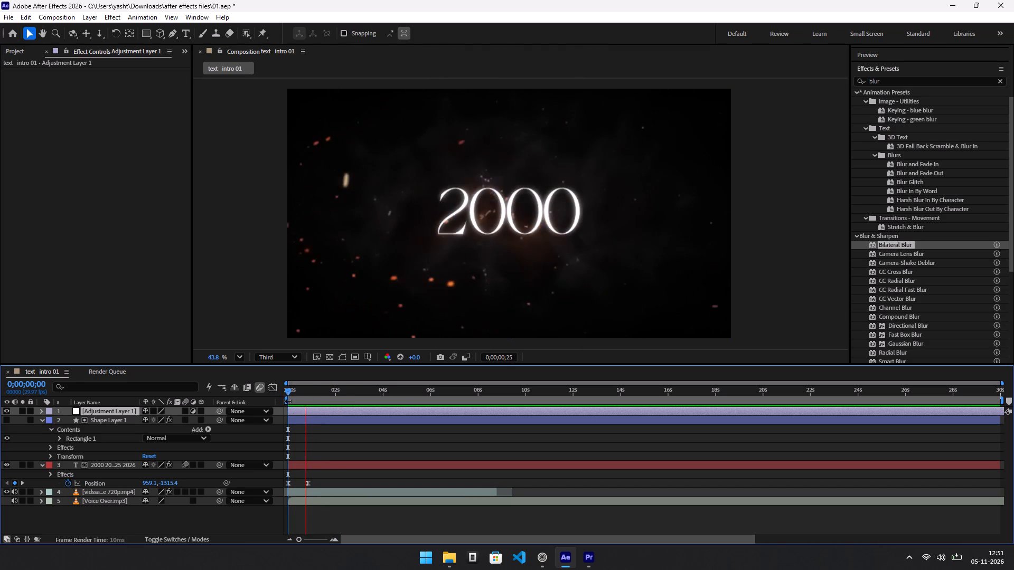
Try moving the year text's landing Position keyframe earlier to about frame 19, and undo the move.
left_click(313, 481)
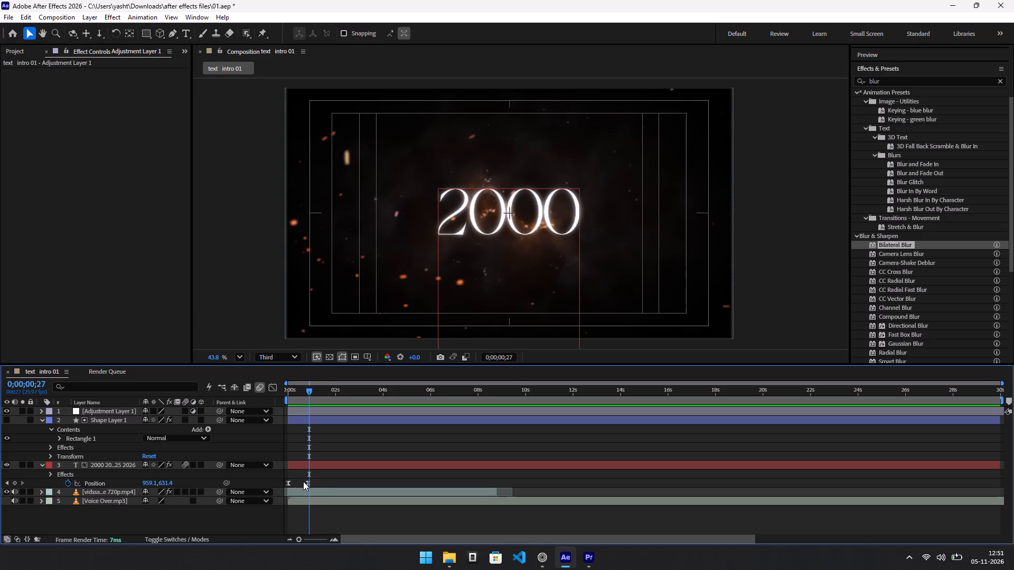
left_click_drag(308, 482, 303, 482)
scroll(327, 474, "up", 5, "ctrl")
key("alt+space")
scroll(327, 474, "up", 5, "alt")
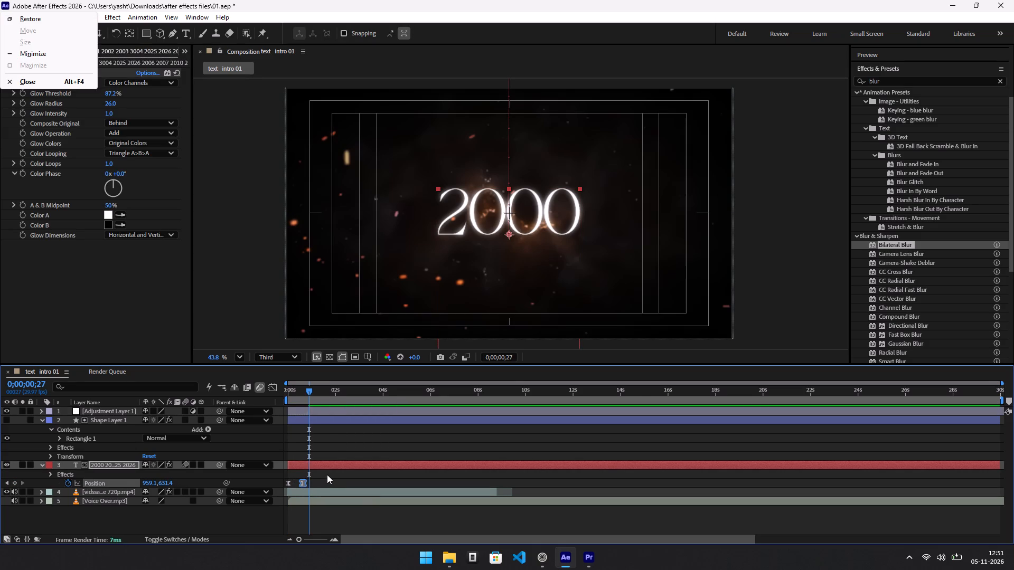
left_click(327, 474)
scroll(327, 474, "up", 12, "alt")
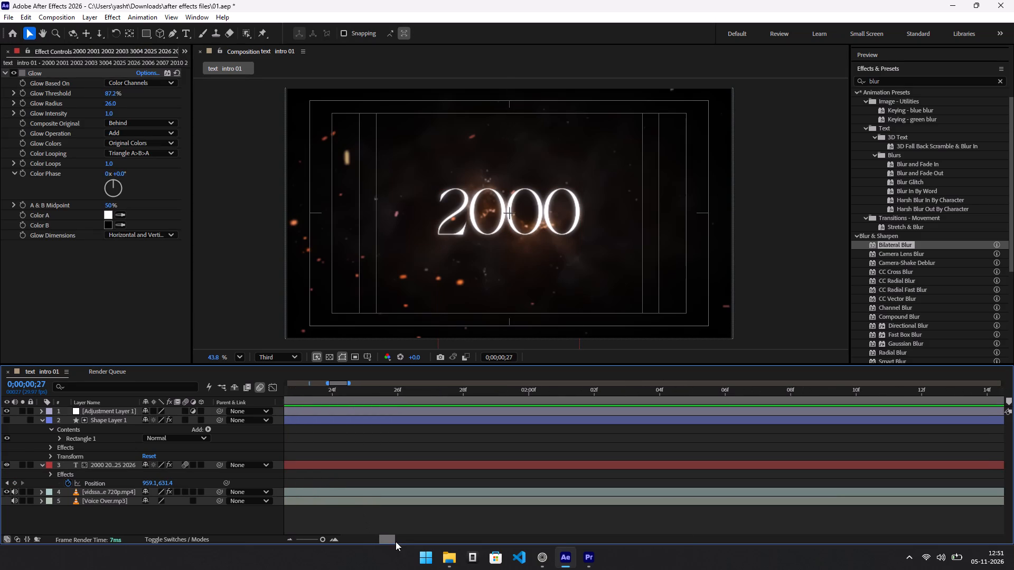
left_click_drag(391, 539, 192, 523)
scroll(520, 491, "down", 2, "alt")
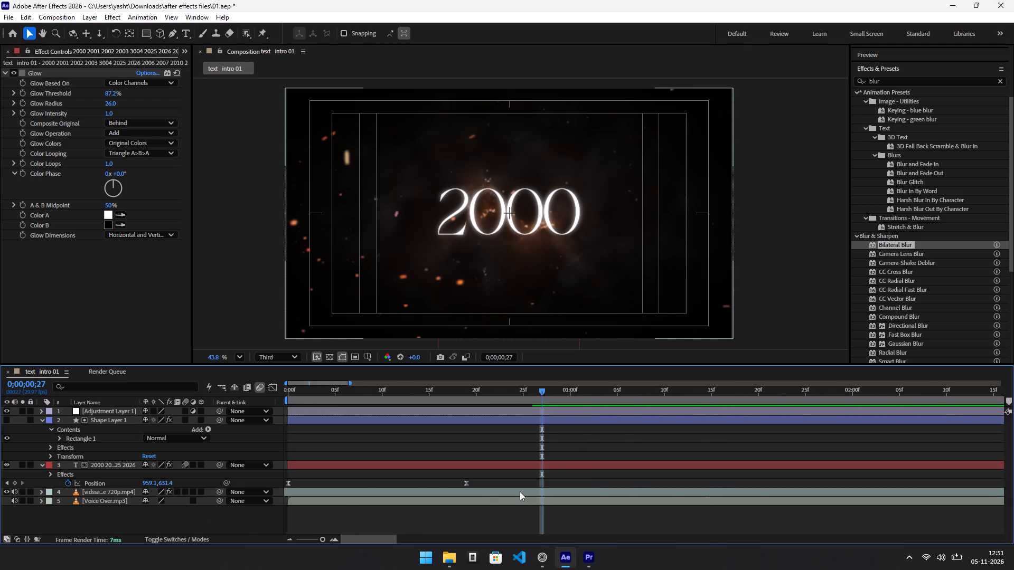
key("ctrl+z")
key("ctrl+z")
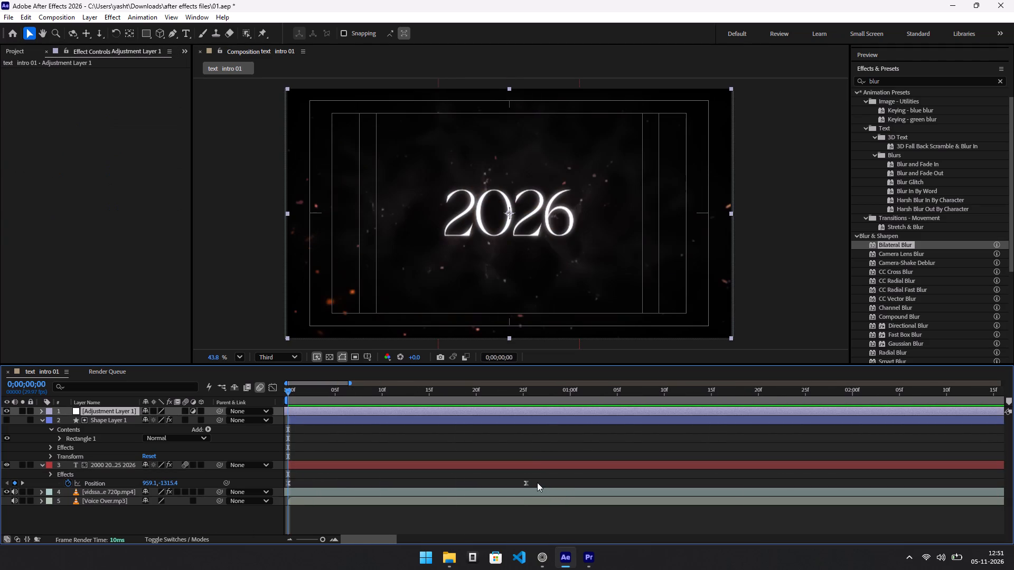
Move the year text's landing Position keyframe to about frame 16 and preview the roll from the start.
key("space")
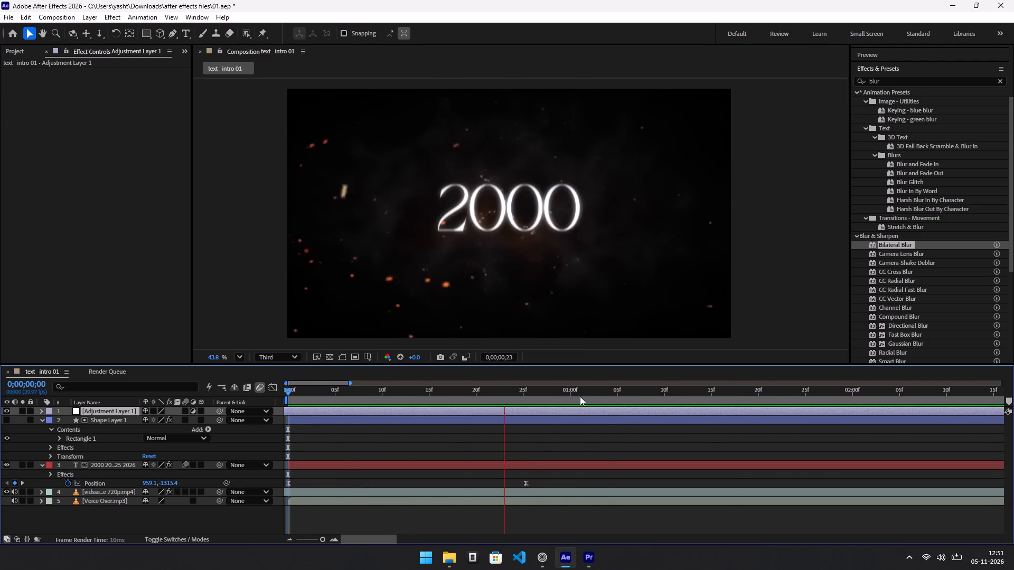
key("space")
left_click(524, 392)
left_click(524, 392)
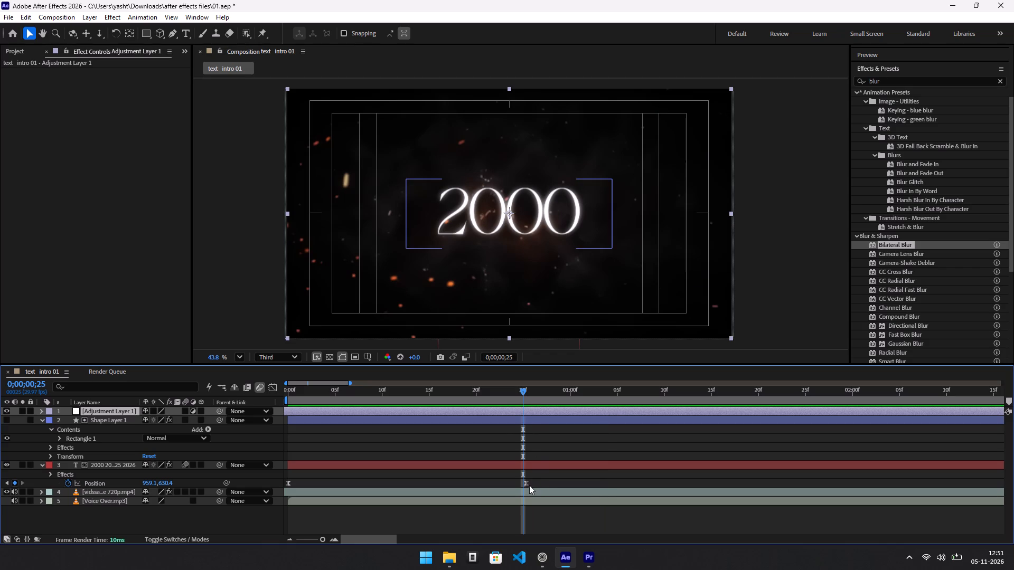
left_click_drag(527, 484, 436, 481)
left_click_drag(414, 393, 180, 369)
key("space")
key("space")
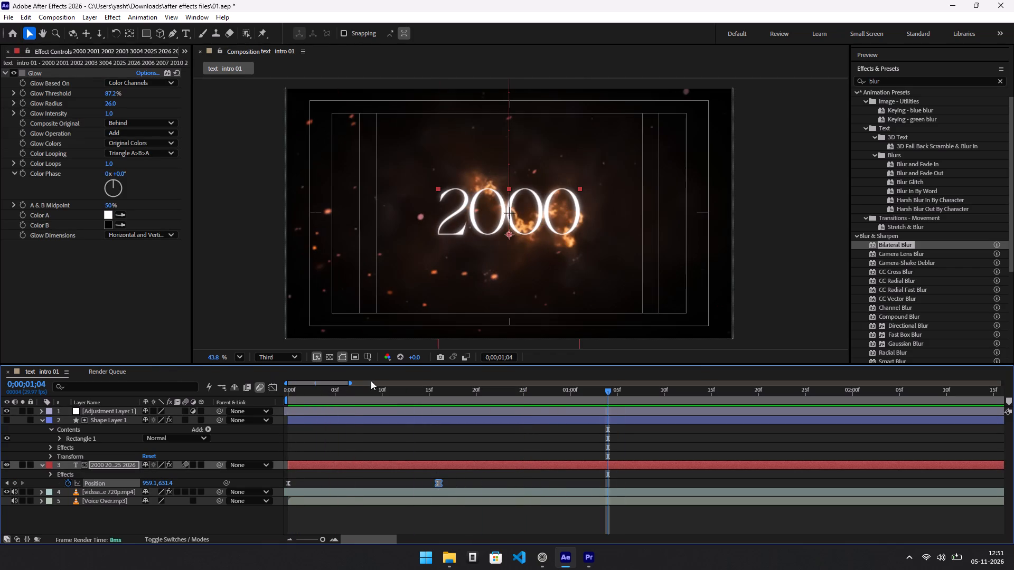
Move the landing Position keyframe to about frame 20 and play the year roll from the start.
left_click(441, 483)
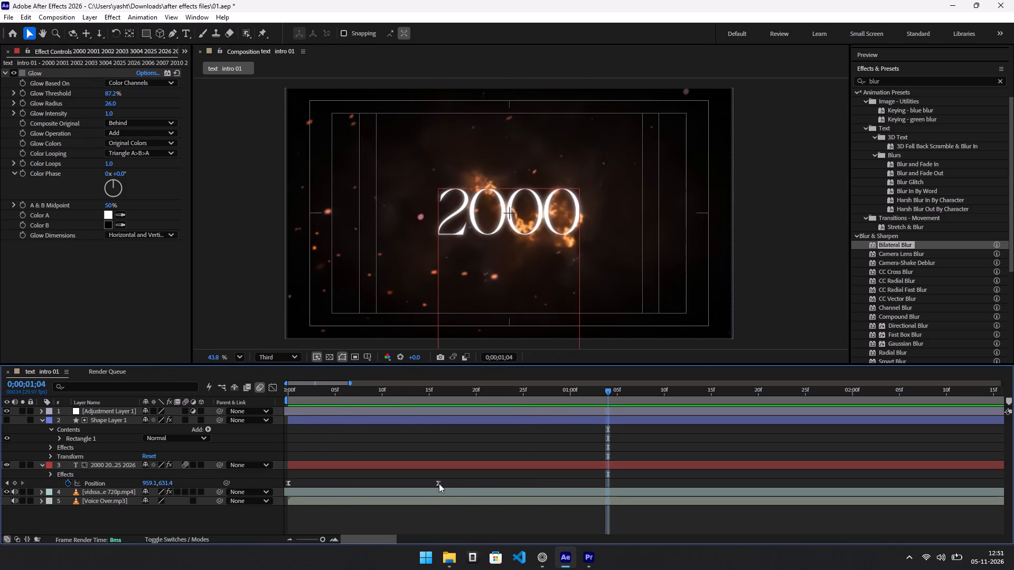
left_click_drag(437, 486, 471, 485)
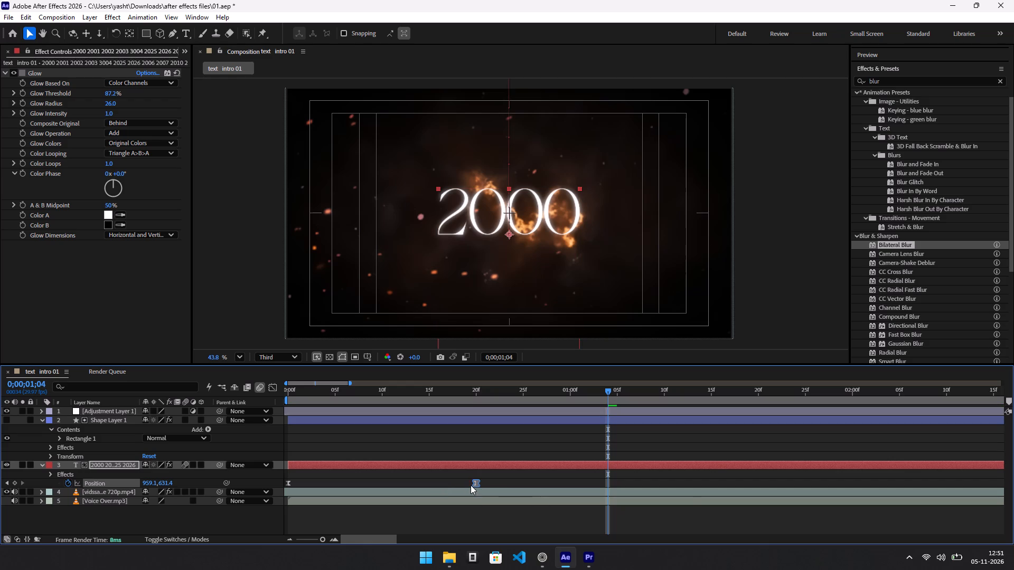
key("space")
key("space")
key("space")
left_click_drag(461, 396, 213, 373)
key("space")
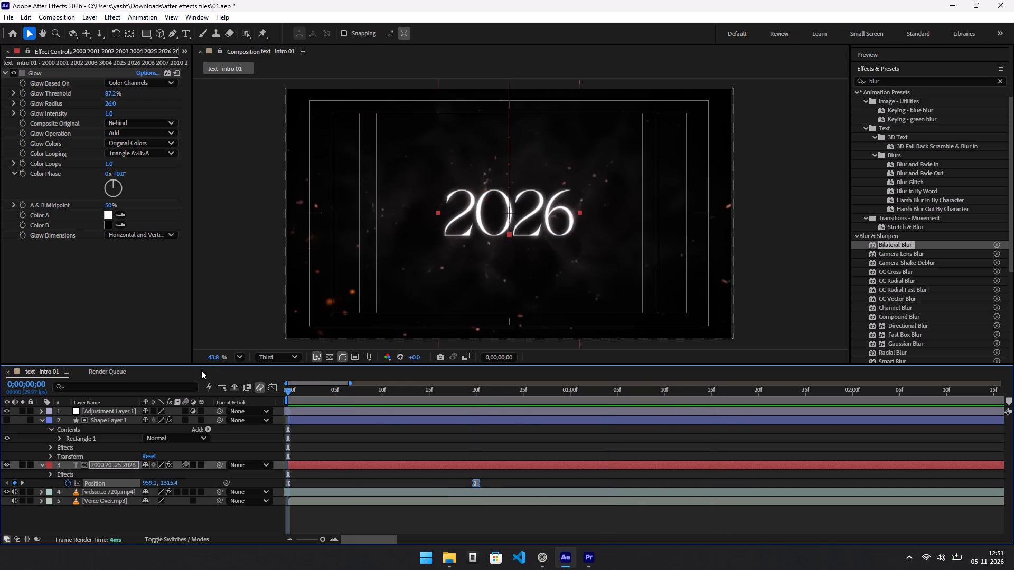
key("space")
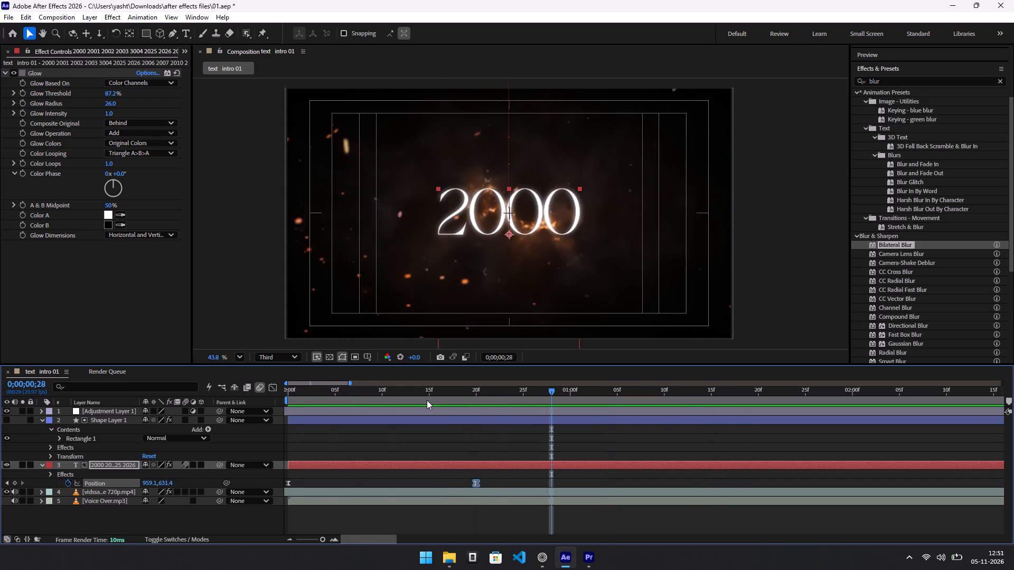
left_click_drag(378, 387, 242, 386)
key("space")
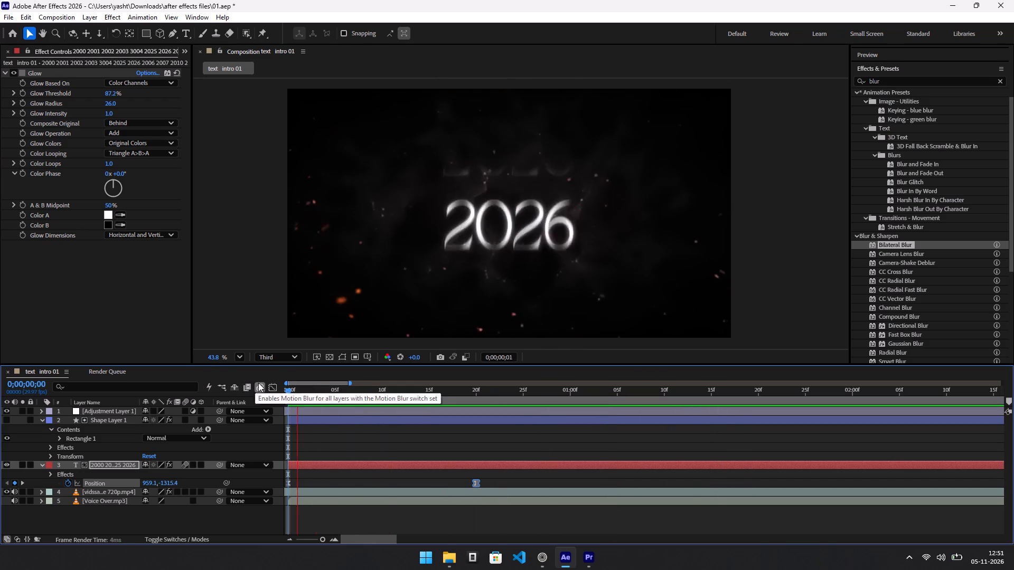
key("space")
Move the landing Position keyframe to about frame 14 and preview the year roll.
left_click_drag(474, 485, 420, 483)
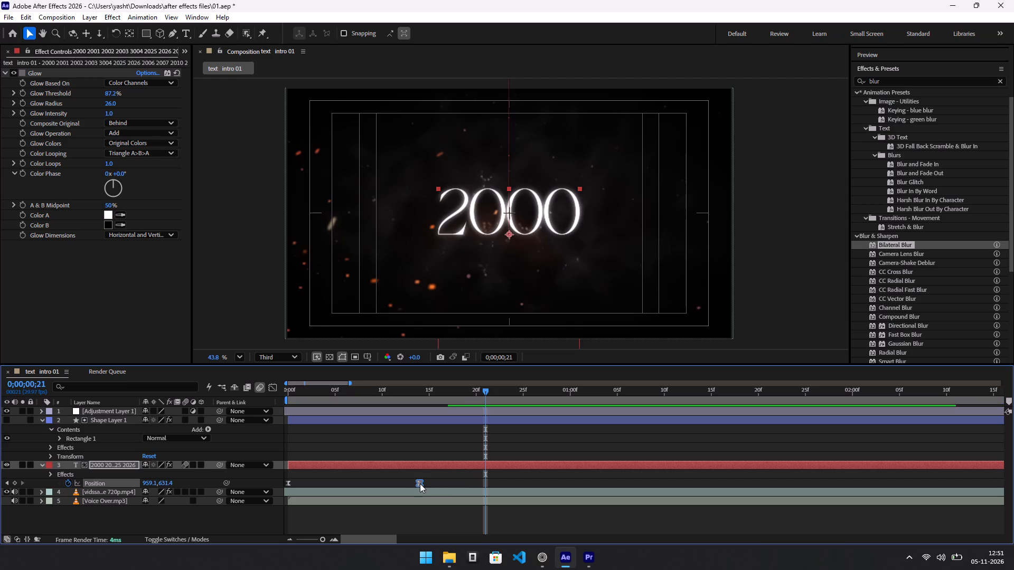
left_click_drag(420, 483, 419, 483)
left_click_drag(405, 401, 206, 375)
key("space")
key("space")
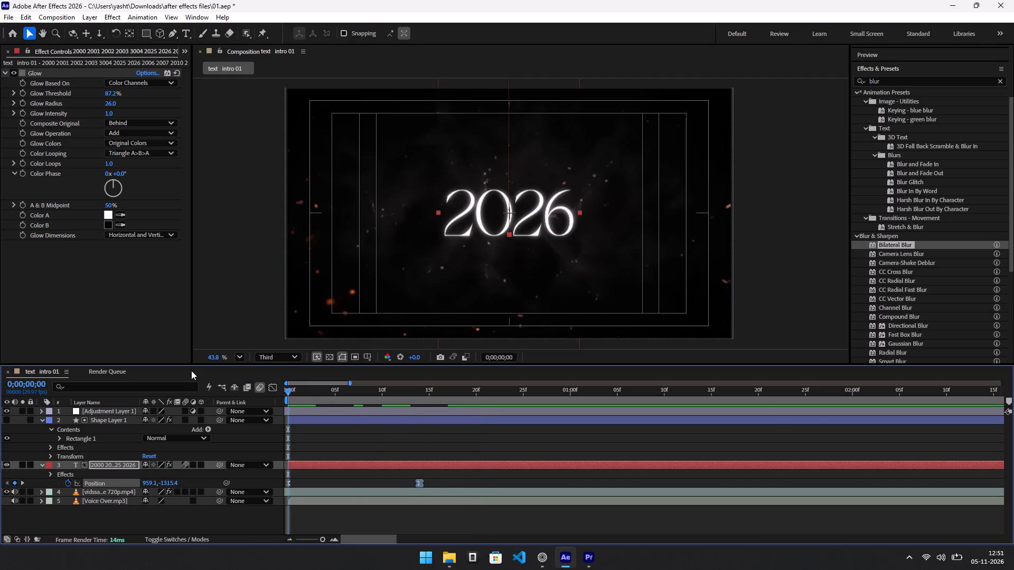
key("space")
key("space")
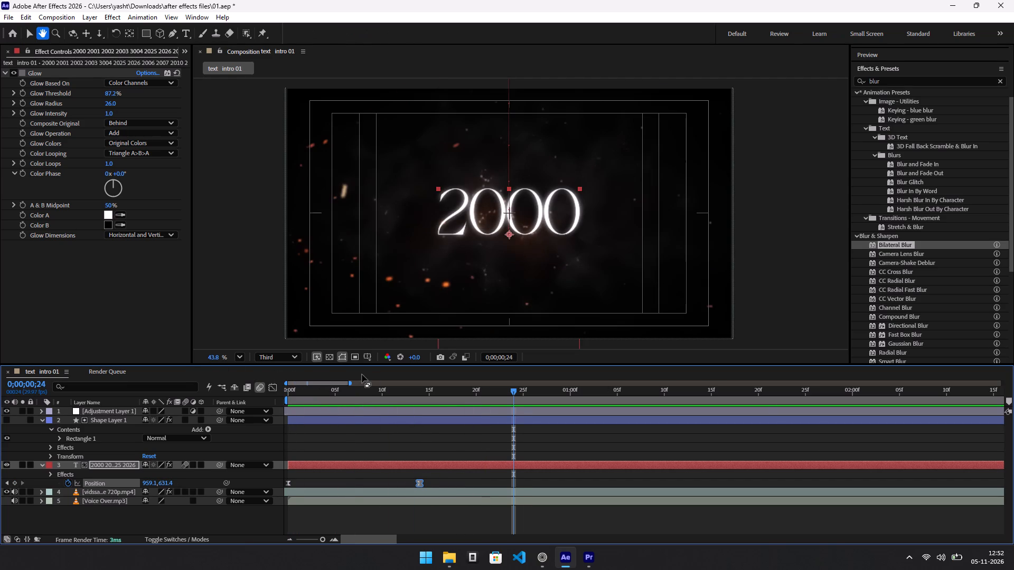
Replay the opening from the first frame several times to judge the speed of the year roll.
left_click_drag(336, 393, 188, 382)
key("space")
key("space")
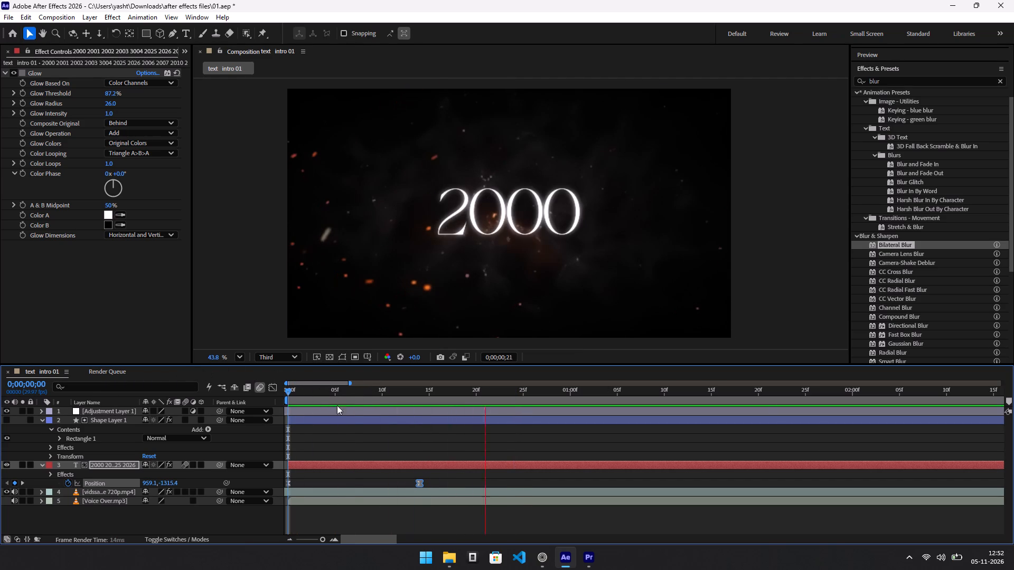
left_click_drag(353, 396, 239, 389)
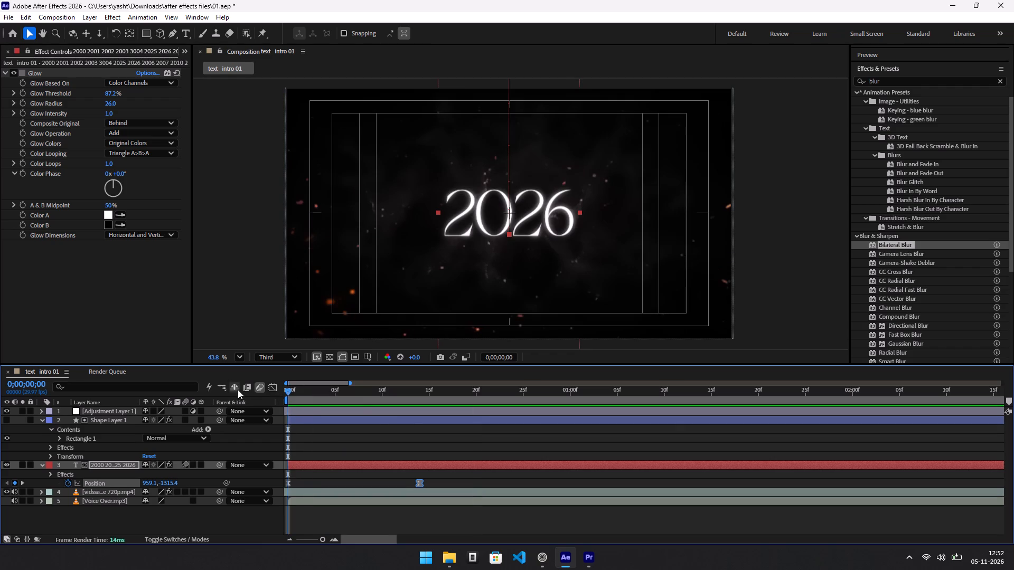
left_click_drag(389, 404, 350, 401)
key("space")
key("space")
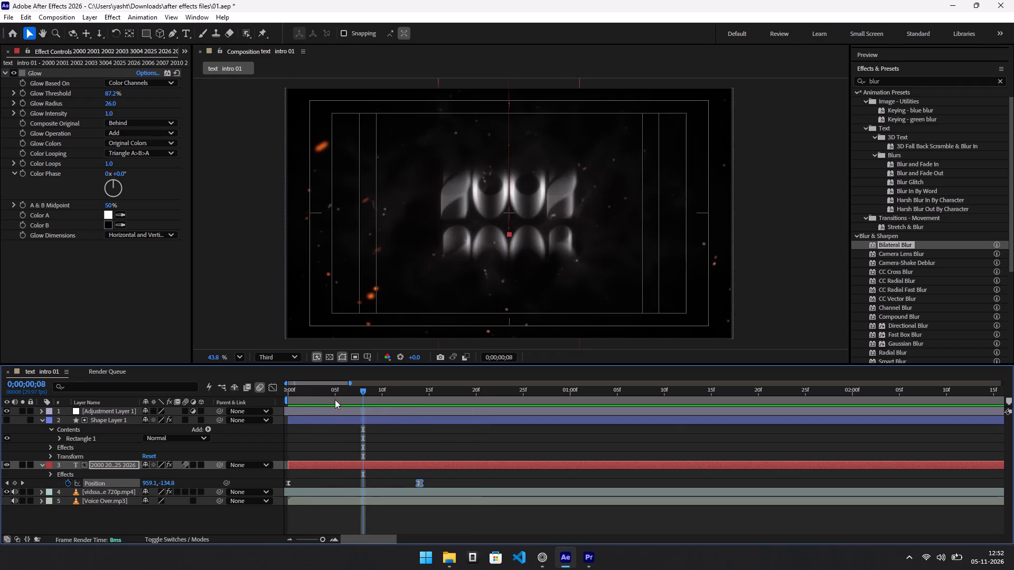
left_click_drag(308, 397, 203, 390)
key("space")
key("space")
key("space")
key("space")
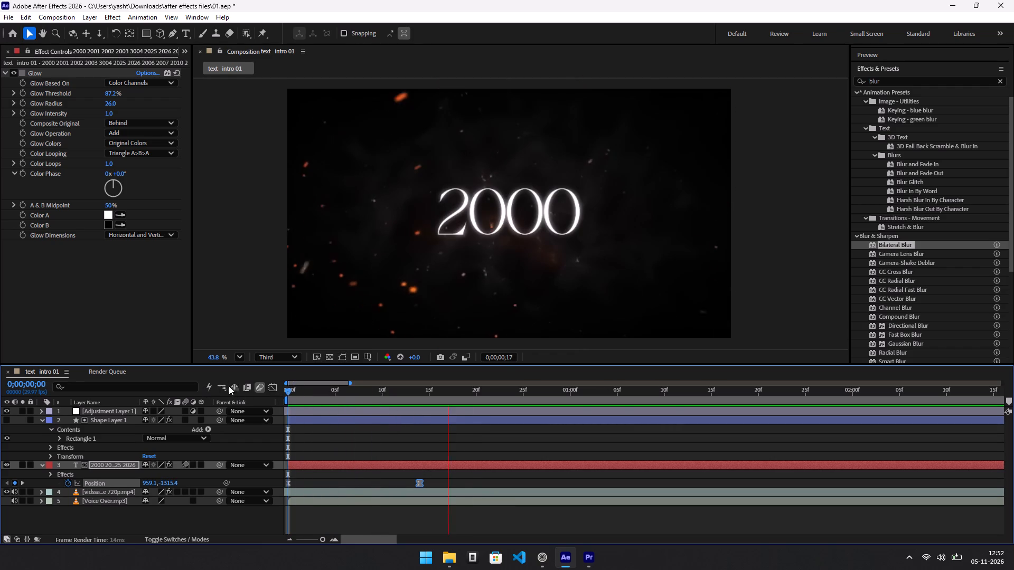
left_click_drag(295, 394, 249, 392)
key("space")
key("space")
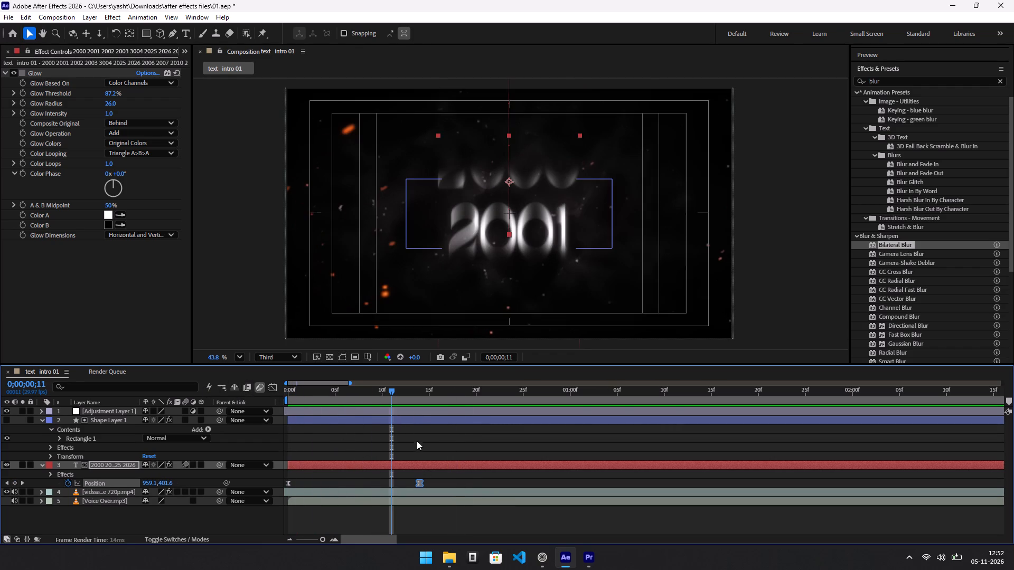
Move the year text's landing Position keyframe to 0;00;00;11.
left_click_drag(419, 483, 387, 483)
left_click(486, 219)
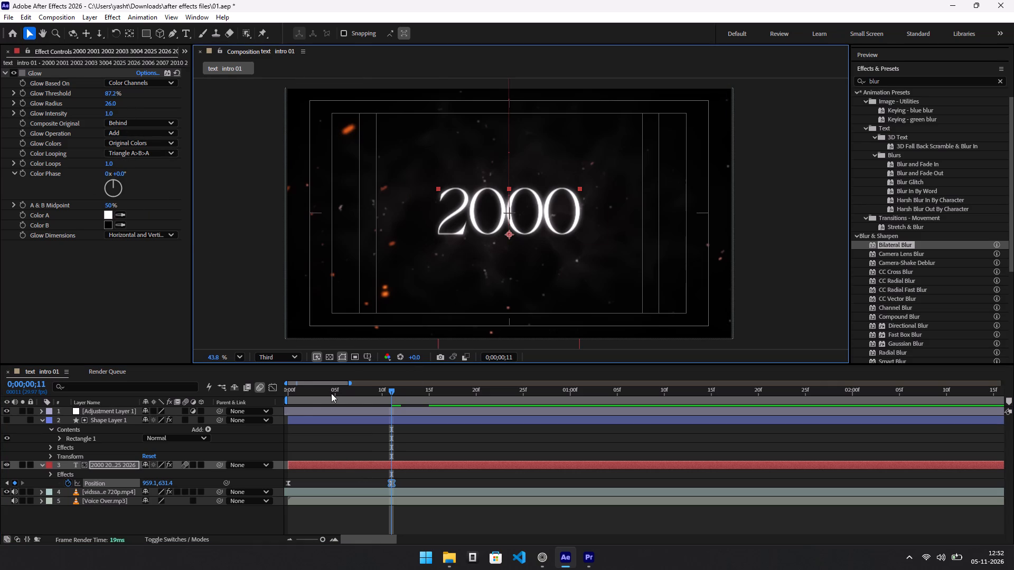
Set the year text's first Position keyframe at 0;00;00;00 to a Y value of about -649, showing 3004.
left_click_drag(331, 393, 220, 390)
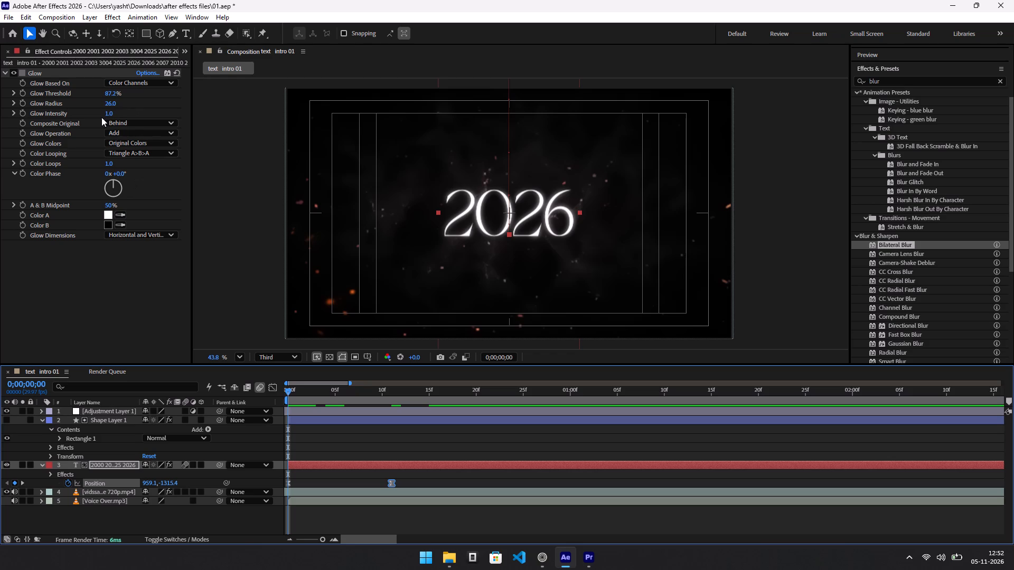
left_click(287, 484)
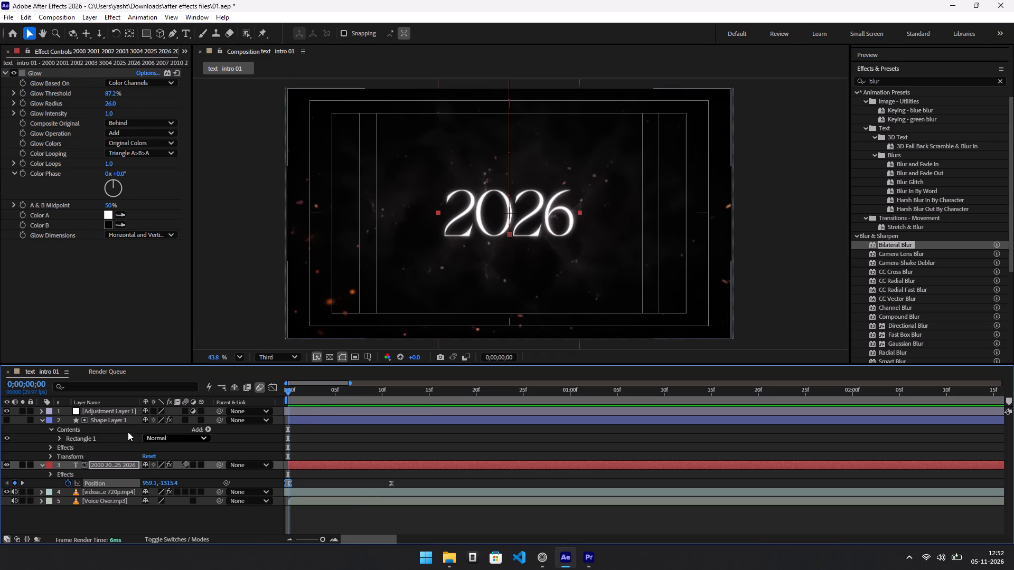
left_click_drag(167, 486, 211, 489)
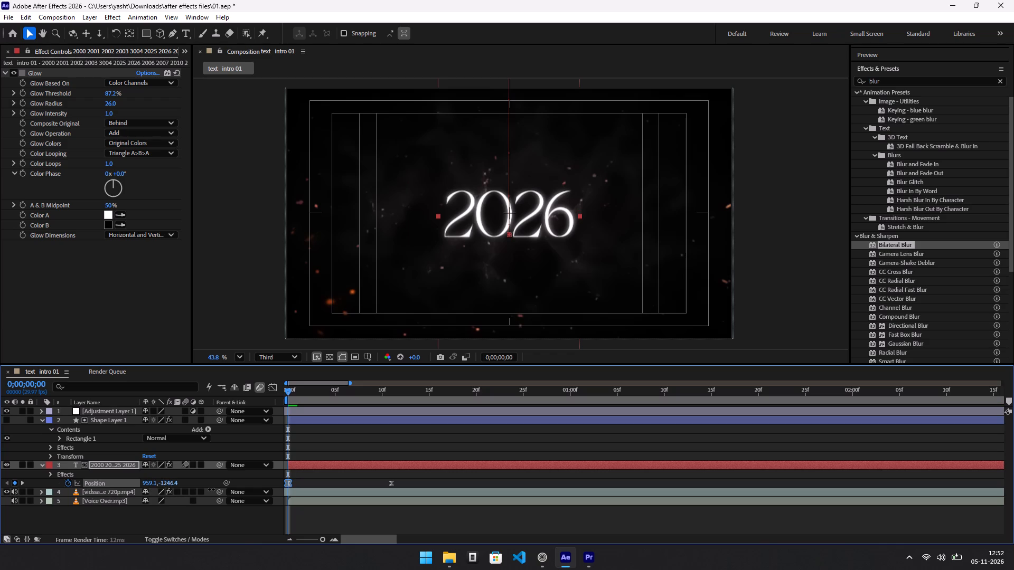
left_click_drag(211, 489, 808, 512)
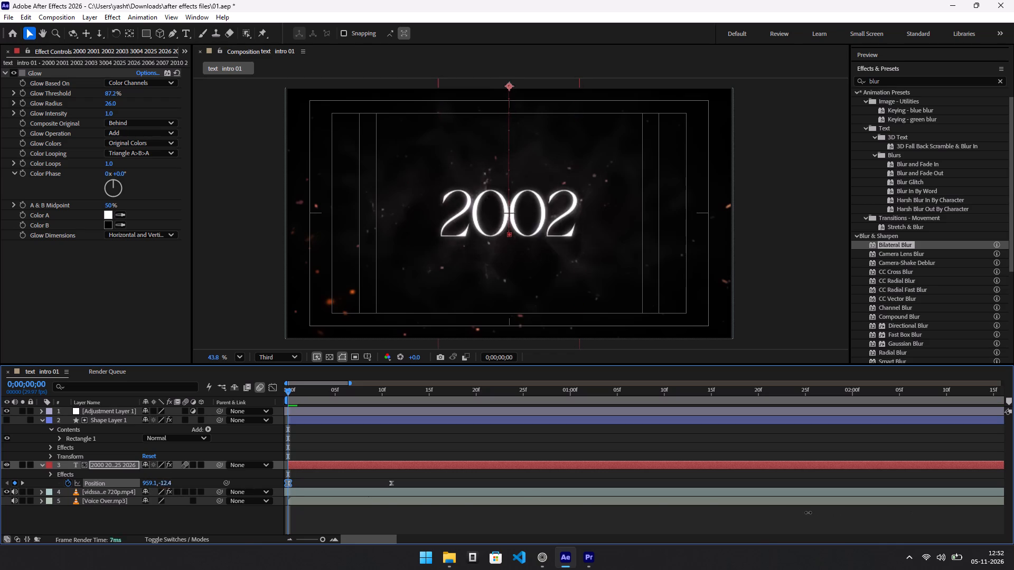
left_click_drag(808, 512, 1013, 531)
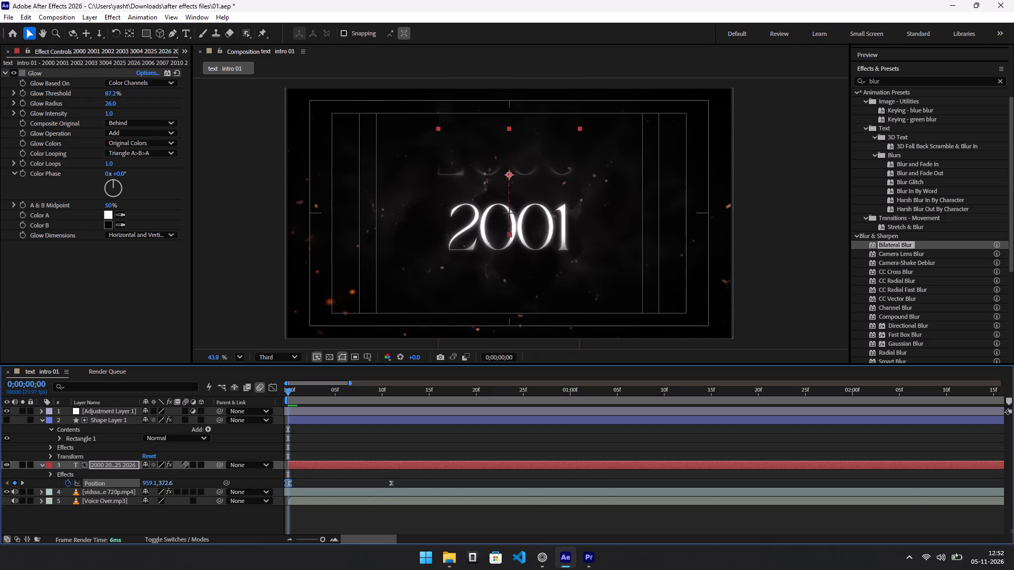
left_click_drag(1013, 531, 633, 533)
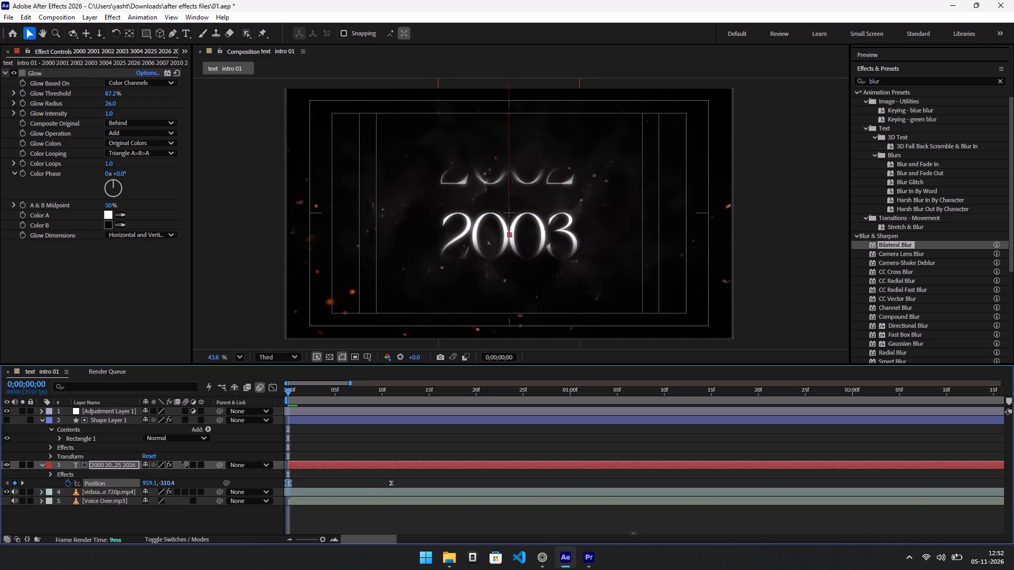
left_click_drag(633, 533, 499, 515)
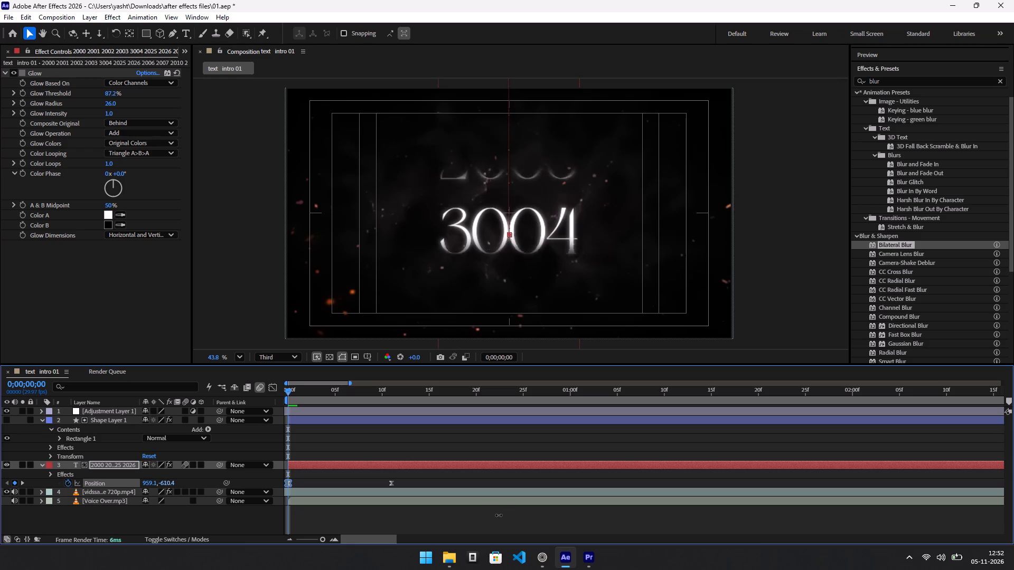
left_click_drag(499, 515, 492, 513)
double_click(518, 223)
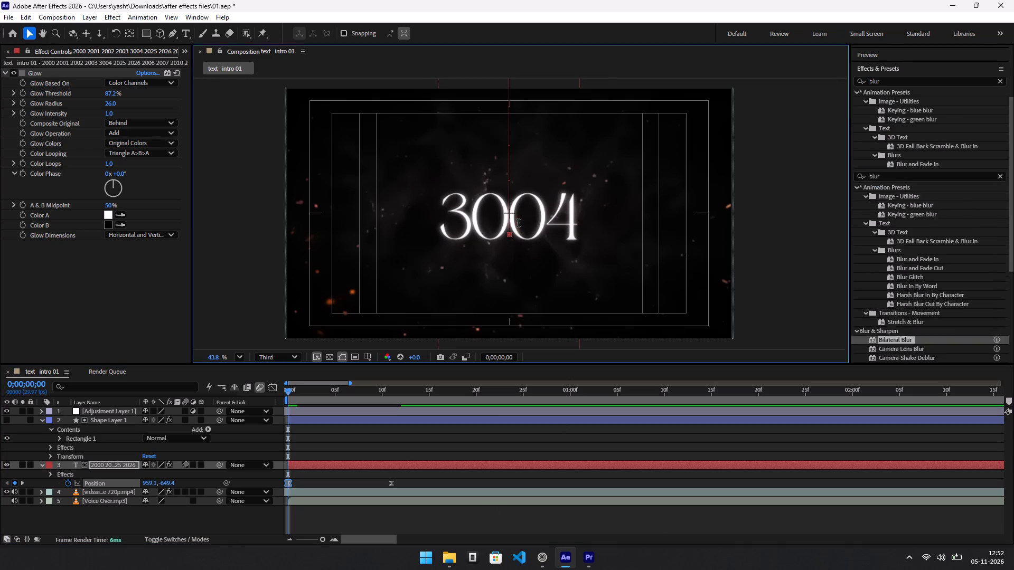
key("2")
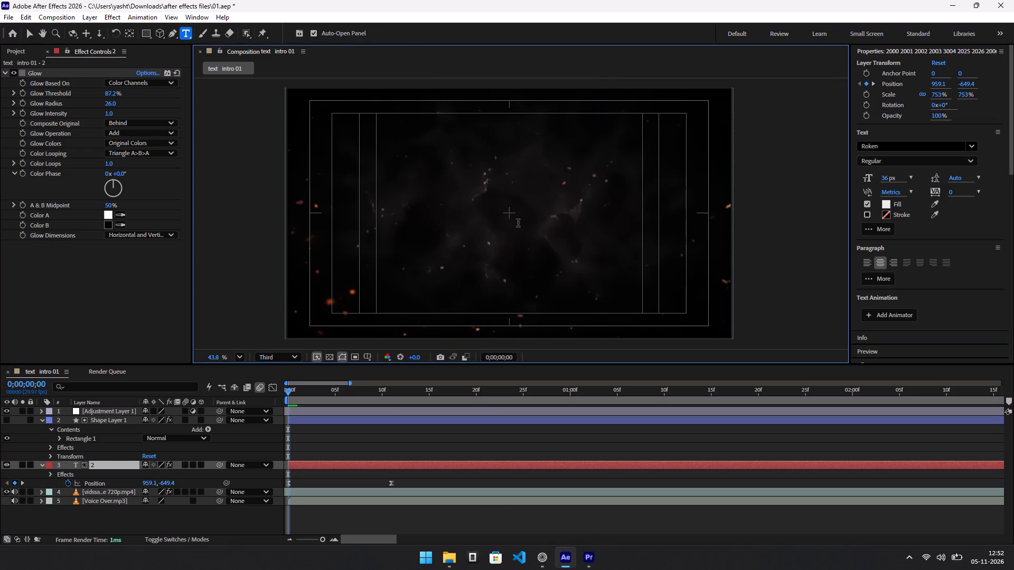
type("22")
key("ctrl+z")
Replace the year 3004 with 2026 in the year text at the first frame.
left_click(471, 220)
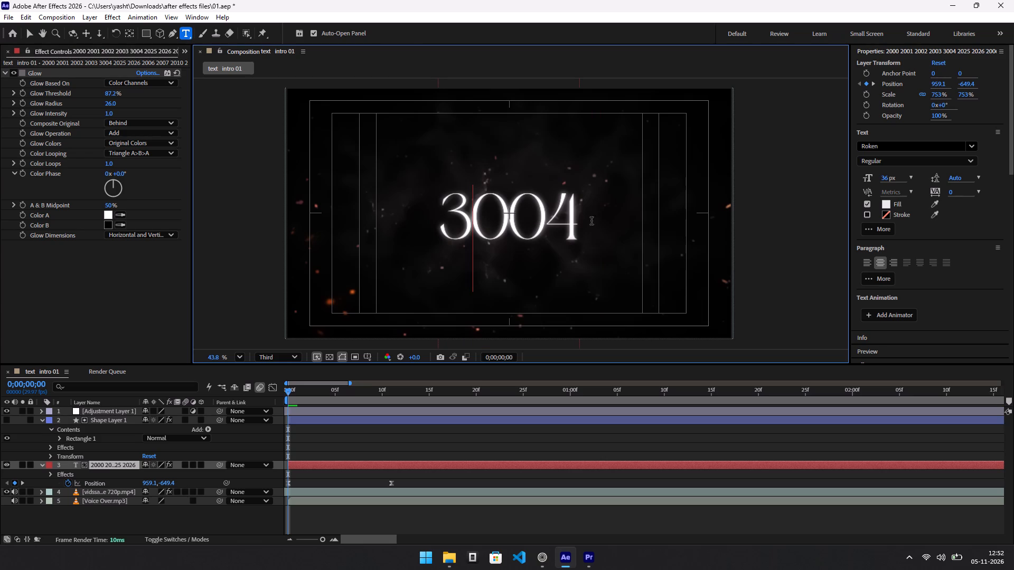
left_click(578, 220)
key("BackSpace")
key("BackSpace")
key("BackSpace")
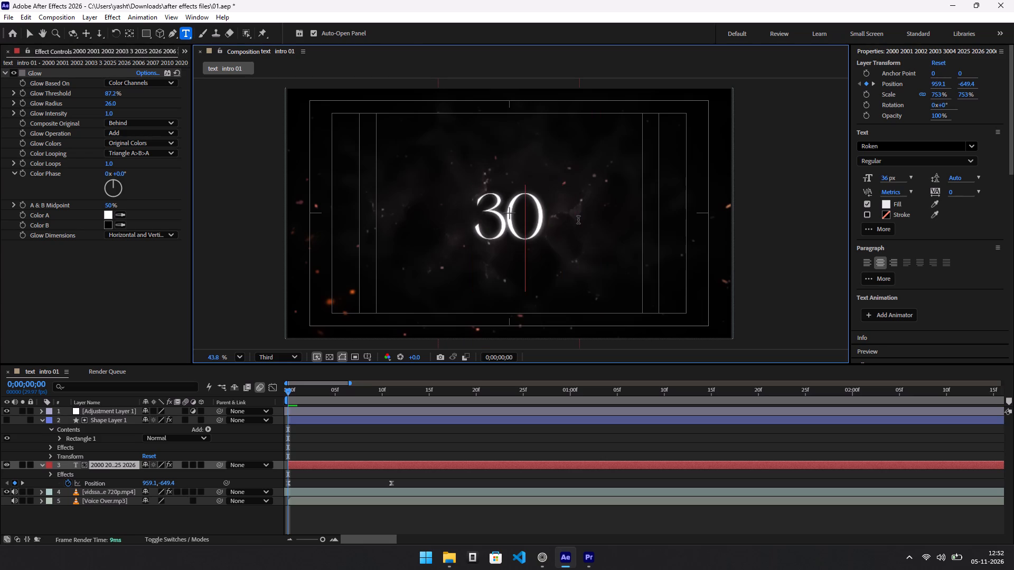
key("BackSpace")
type("202")
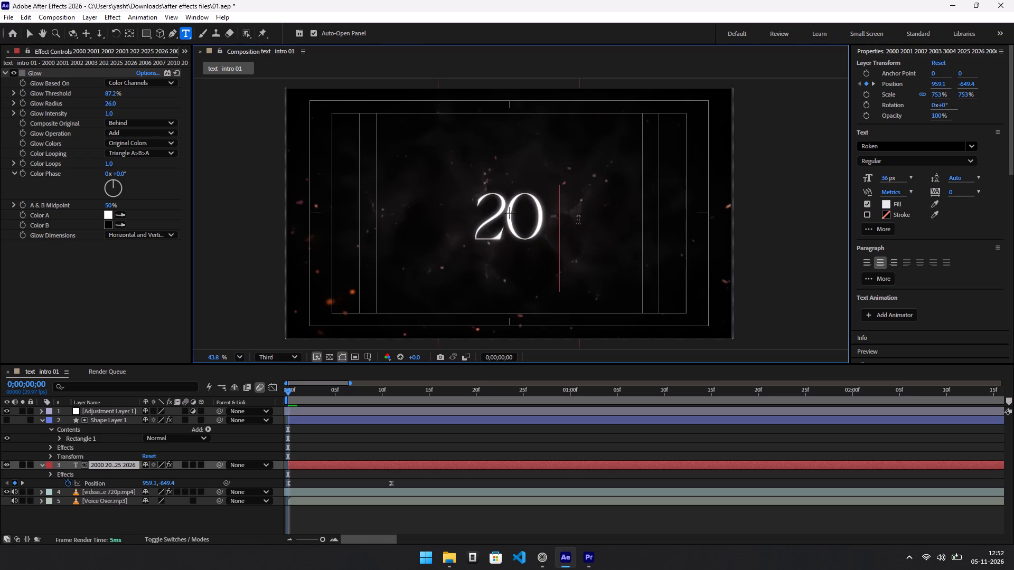
key("6")
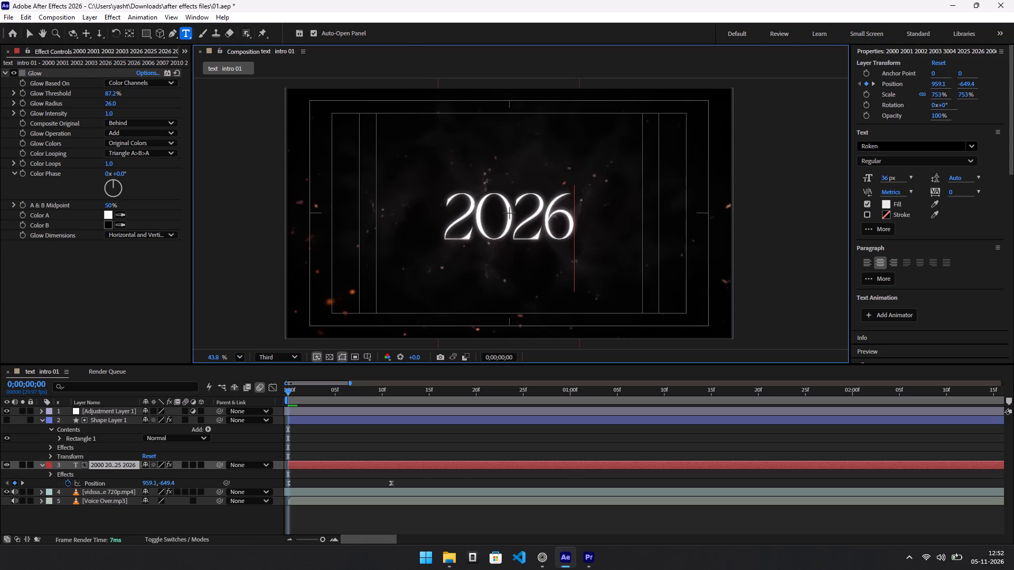
Replay the opening and scrub through frames 0 to 9 to examine how the years roll from 2026 to 2000.
left_click_drag(288, 388, 232, 395)
left_click_drag(289, 396, 267, 395)
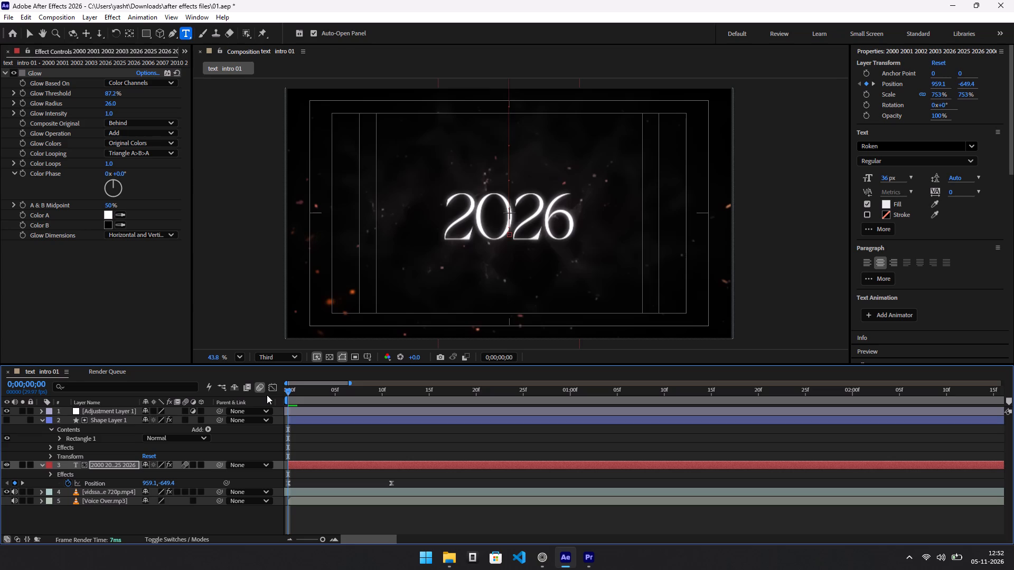
key("space")
key("space")
left_click_drag(315, 389, 238, 389)
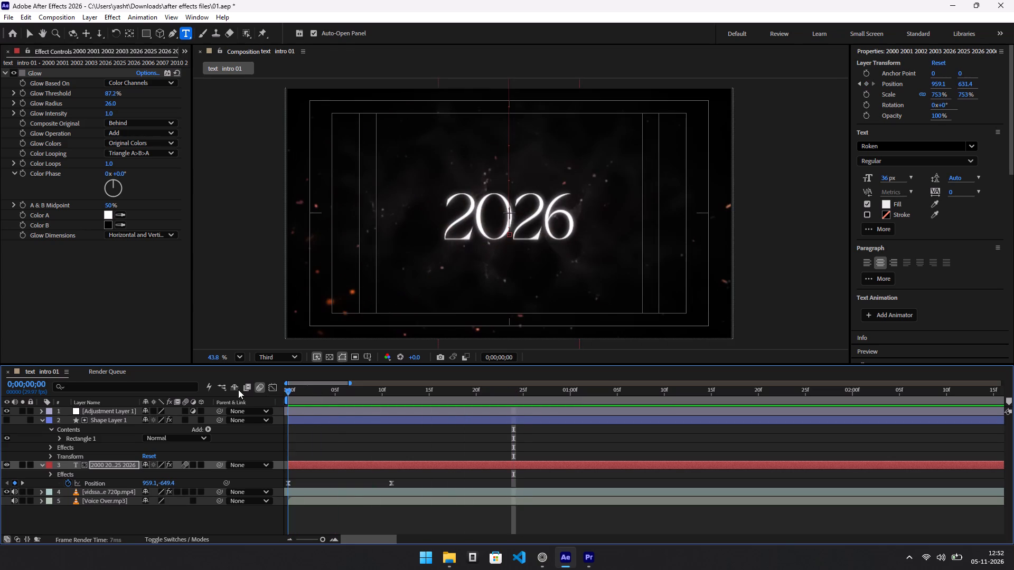
left_click_drag(238, 389, 237, 389)
key("space")
key("space")
left_click_drag(305, 387, 280, 387)
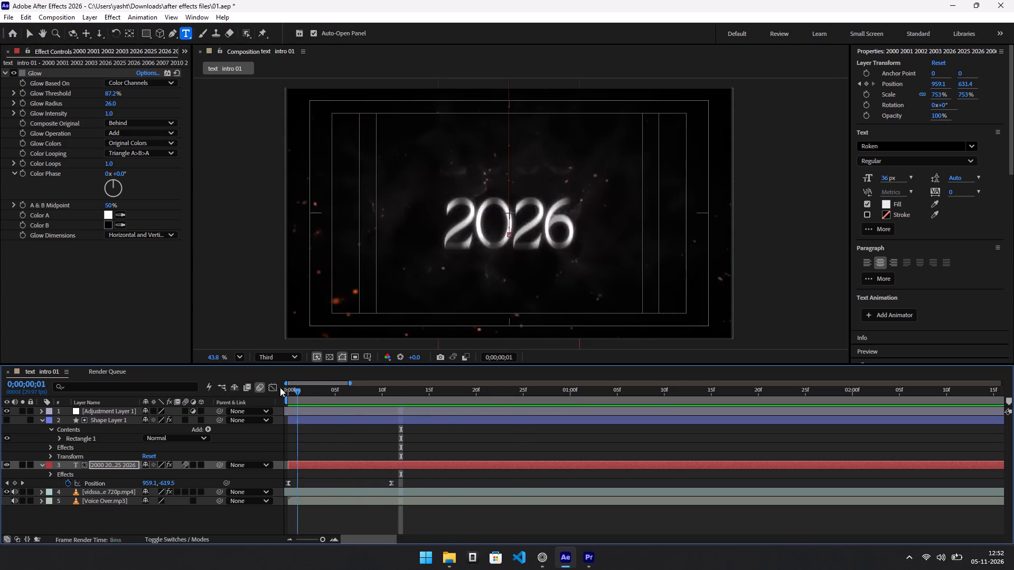
left_click_drag(280, 387, 236, 388)
left_click_drag(287, 392, 306, 396)
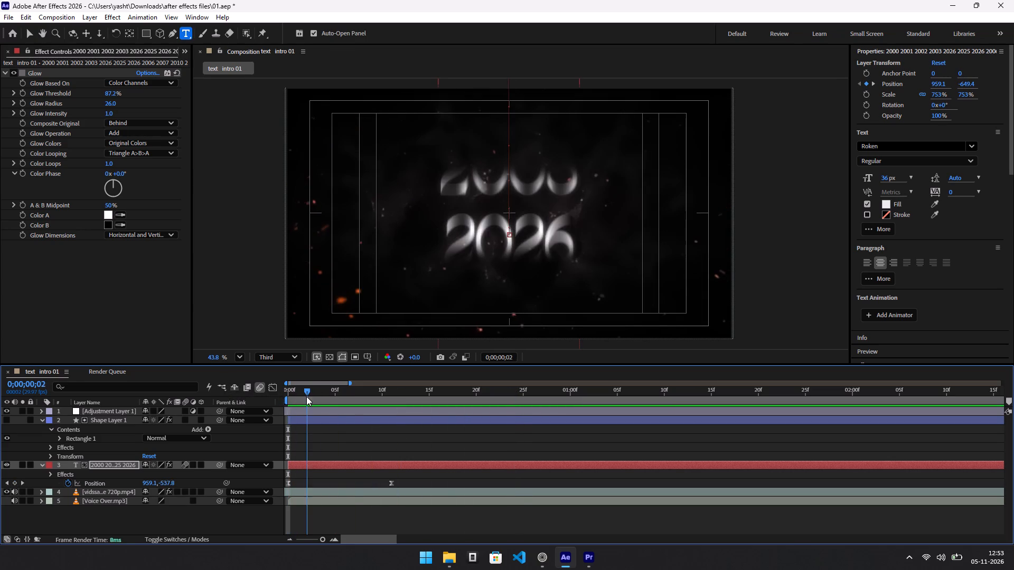
left_click_drag(306, 396, 376, 414)
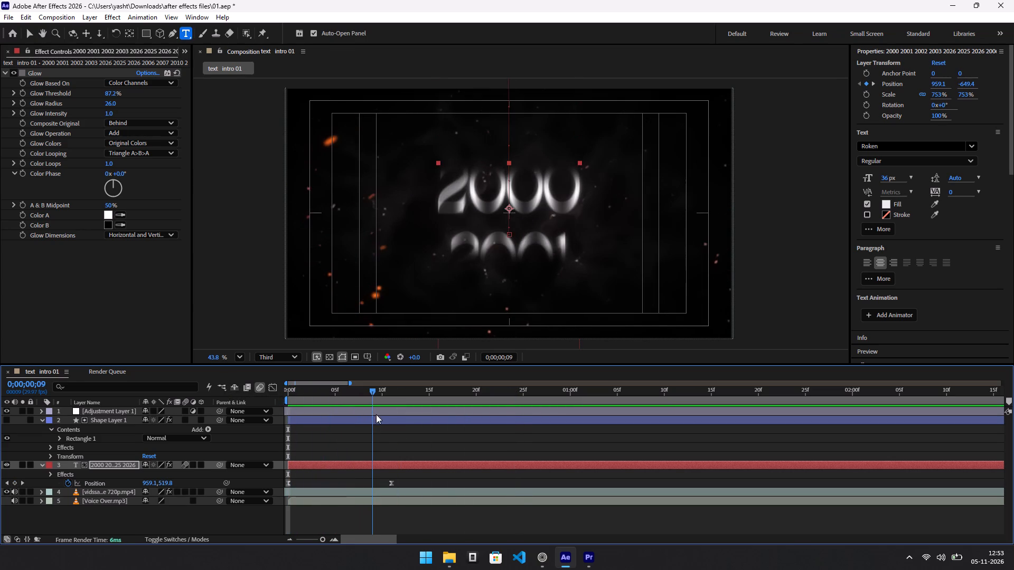
left_click_drag(376, 414, 336, 416)
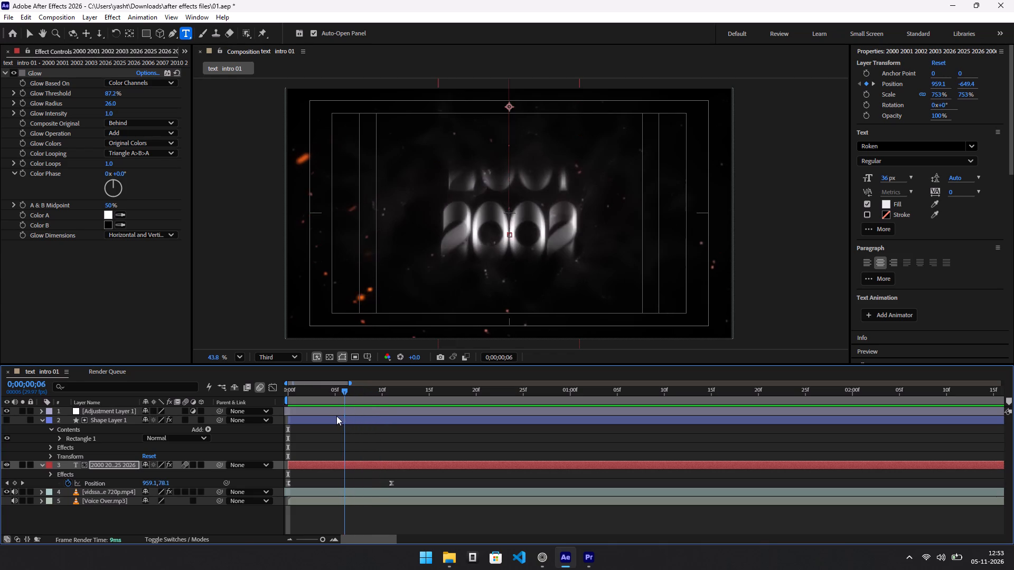
left_click_drag(336, 416, 305, 414)
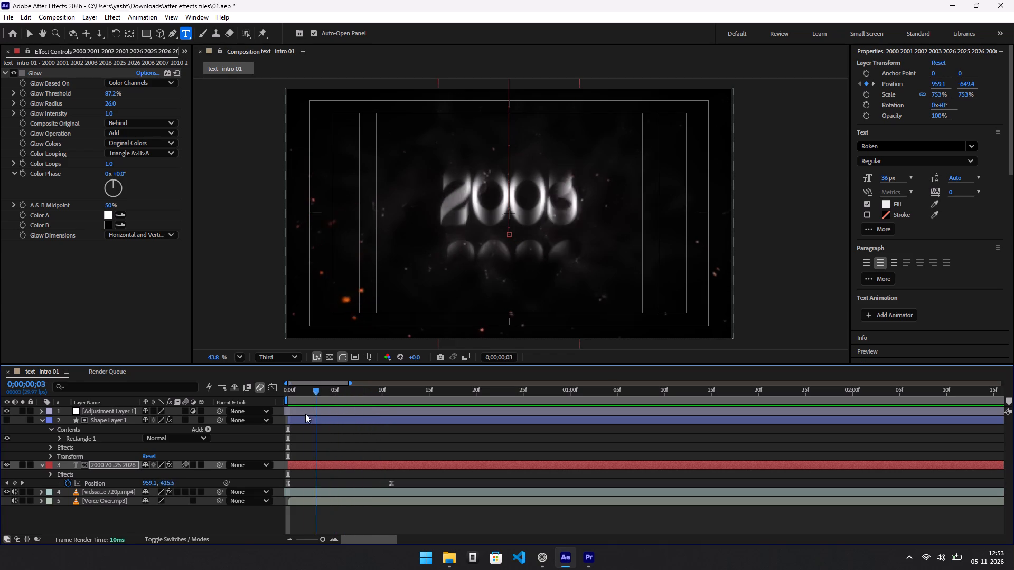
left_click_drag(305, 414, 266, 416)
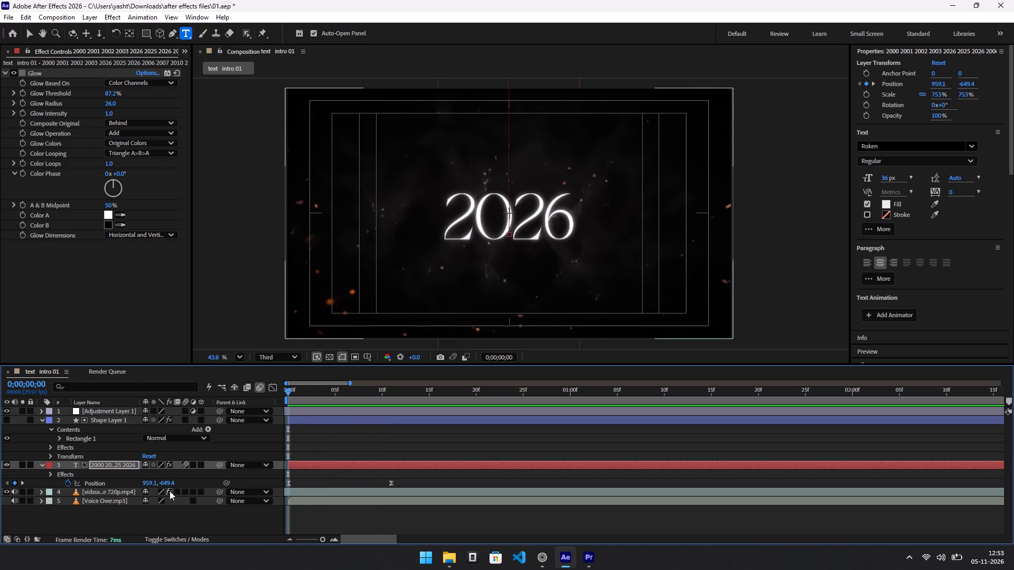
Set the year text's first Position keyframe at 0;00;00;00 to a Y value of about -15, centring 2002.
left_click_drag(165, 486, 558, 481)
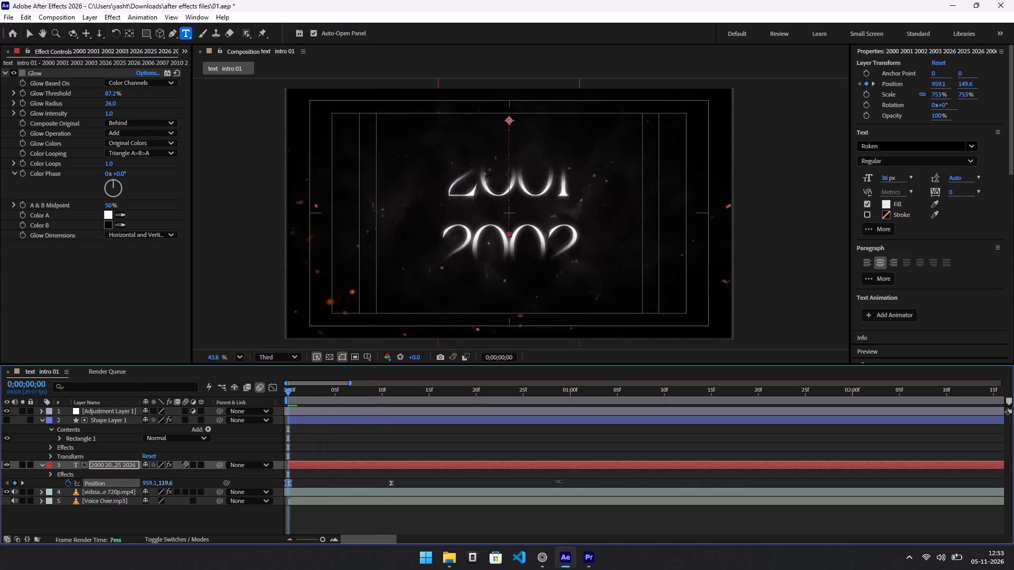
left_click_drag(558, 481, 508, 477)
Replace the year 2002 with 2026 in the year text at the first frame.
left_click(566, 213)
key("BackSpace")
key("BackSpace")
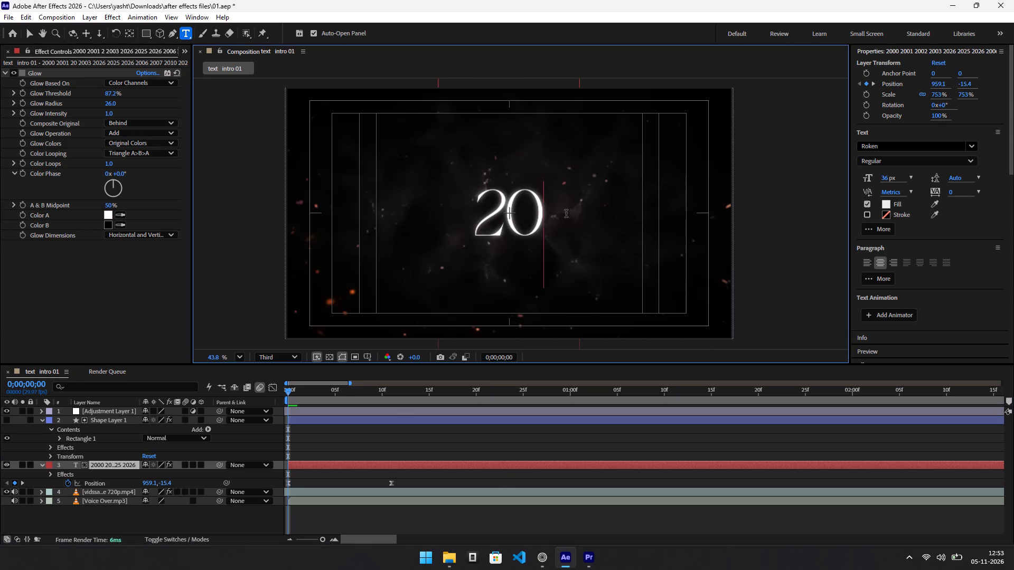
key("BackSpace")
type("02")
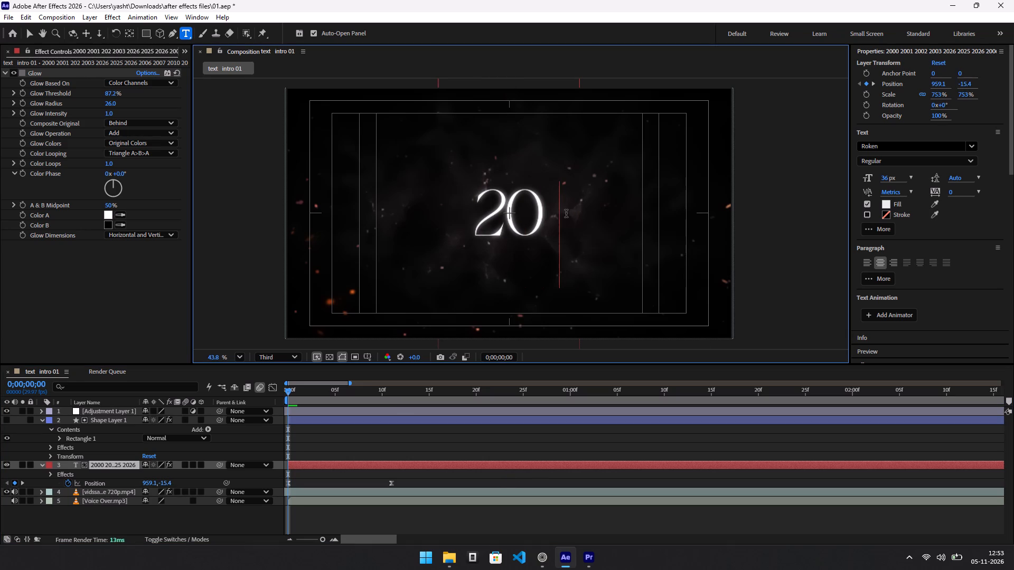
key("6")
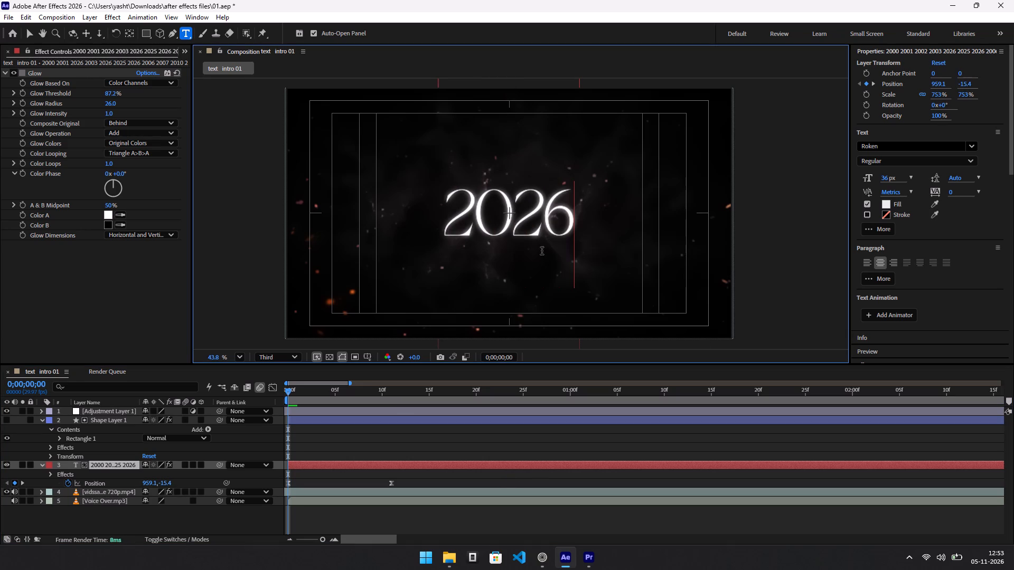
Replay the opening from the first frame several times to judge the shortened year roll from 2026 to 2000.
left_click_drag(288, 395, 259, 395)
key("space")
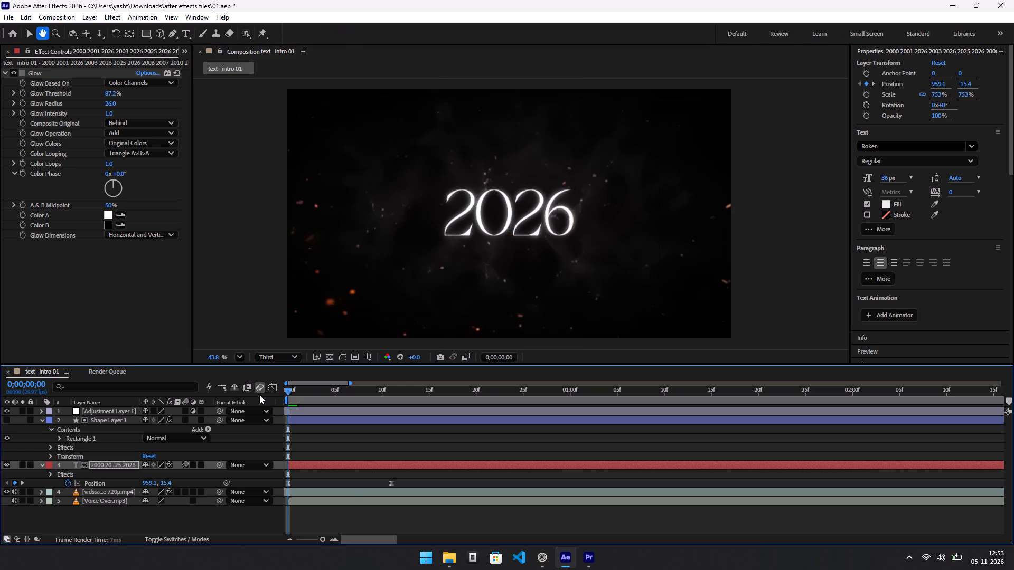
key("space")
left_click_drag(325, 391, 213, 391)
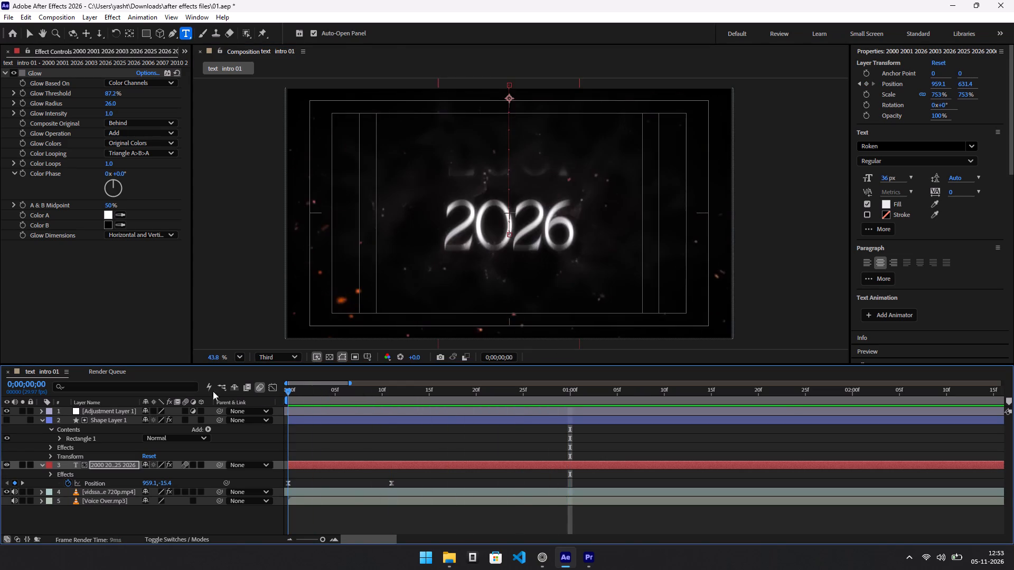
left_click_drag(213, 391, 196, 391)
key("space")
key("space")
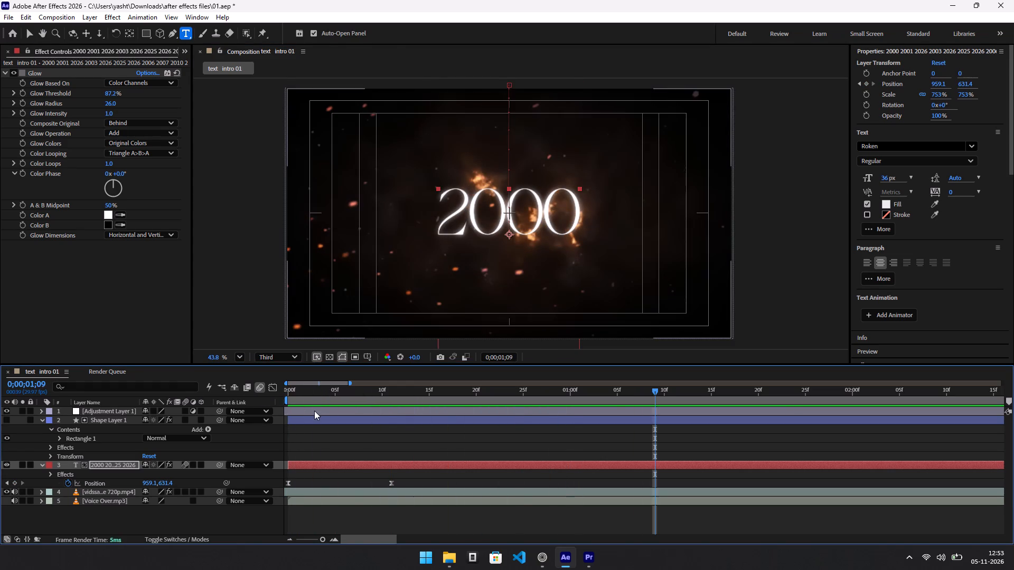
left_click_drag(299, 389, 215, 387)
key("space")
key("space")
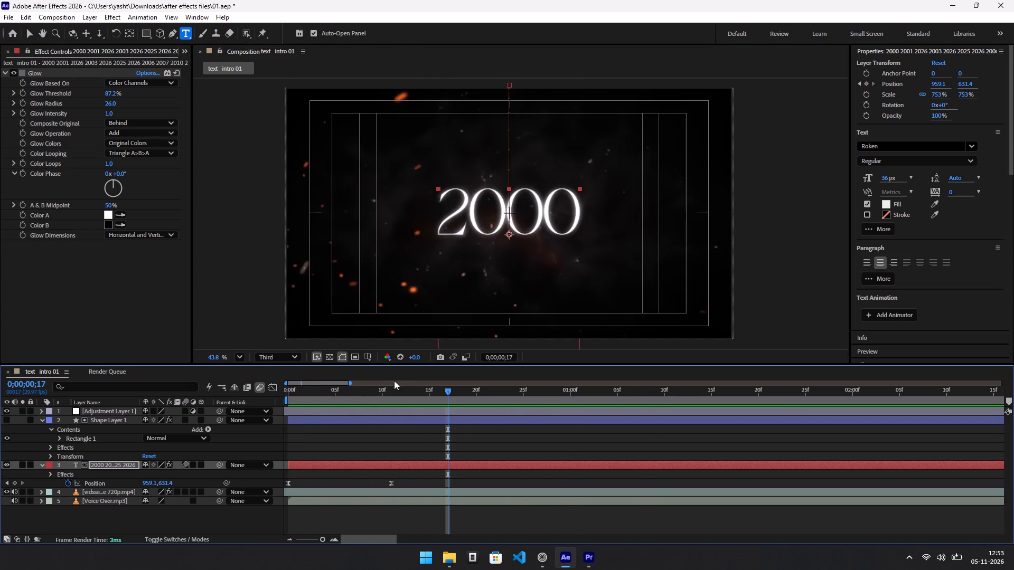
left_click_drag(381, 387, 311, 393)
key("space")
key("space")
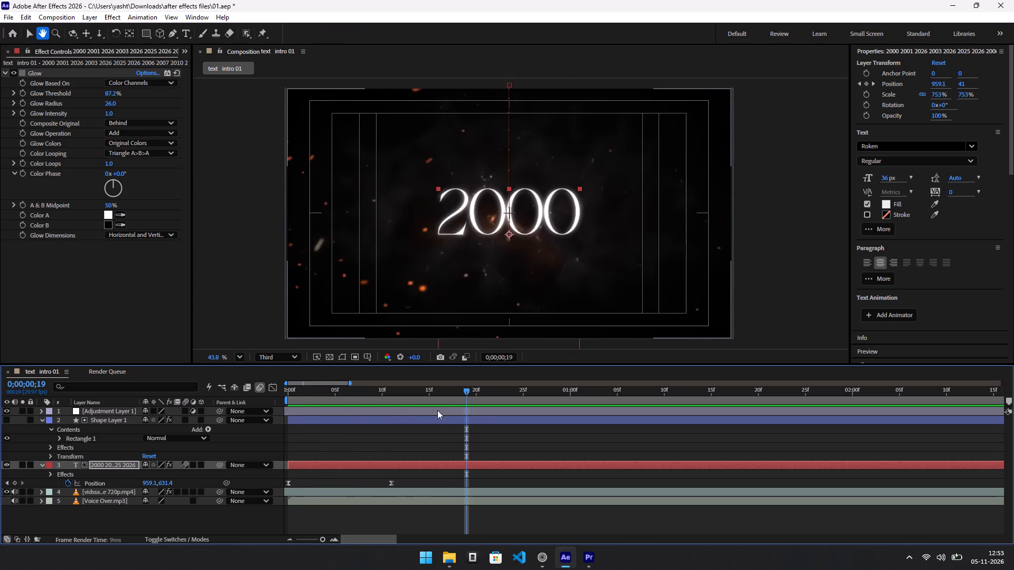
left_click_drag(471, 392, 180, 396)
key("space")
key("space")
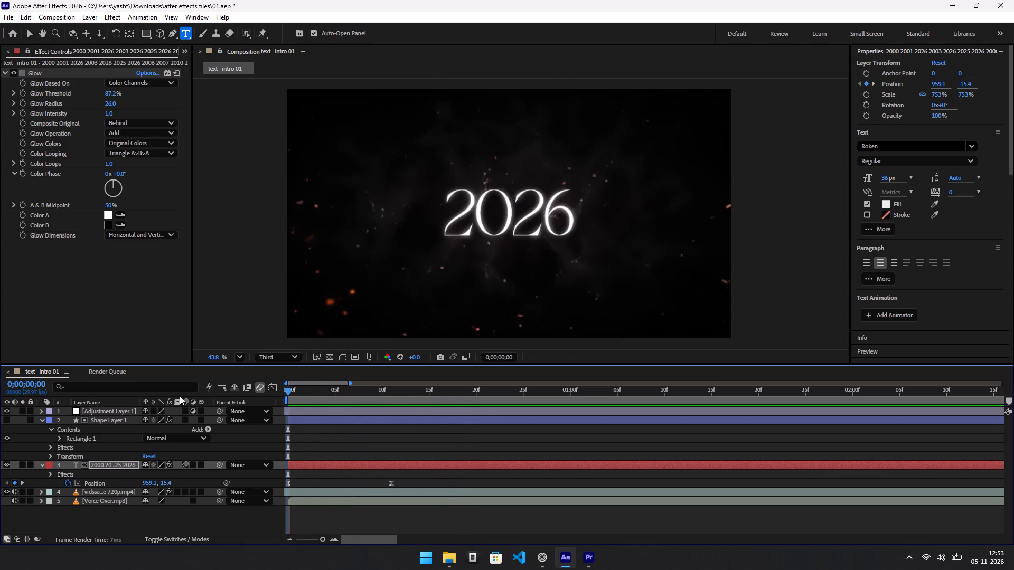
key("space")
key("space")
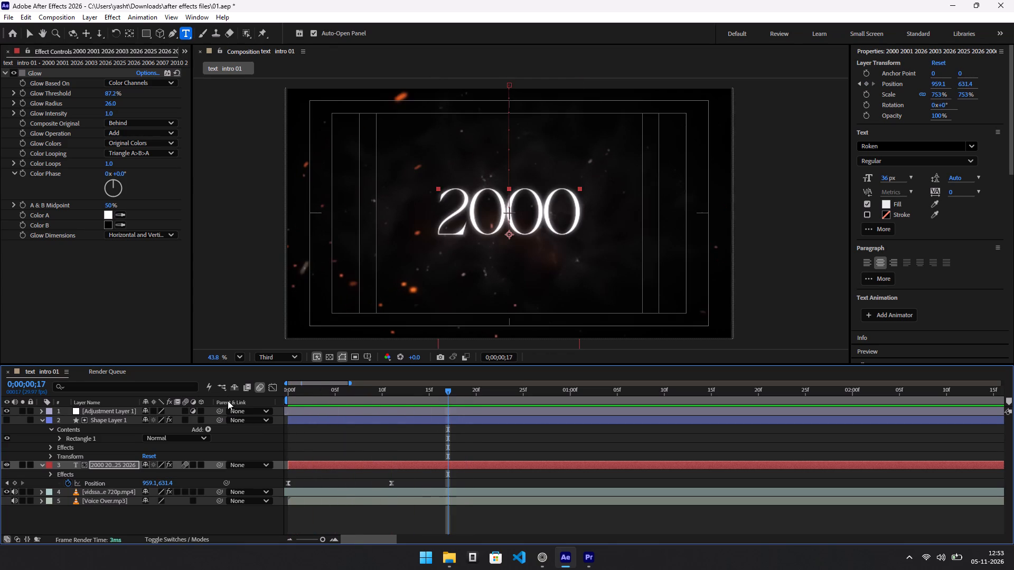
Scrub from the first frame to about frame 10 and play on to check how the roll lands on 2000.
left_click_drag(447, 393, 204, 393)
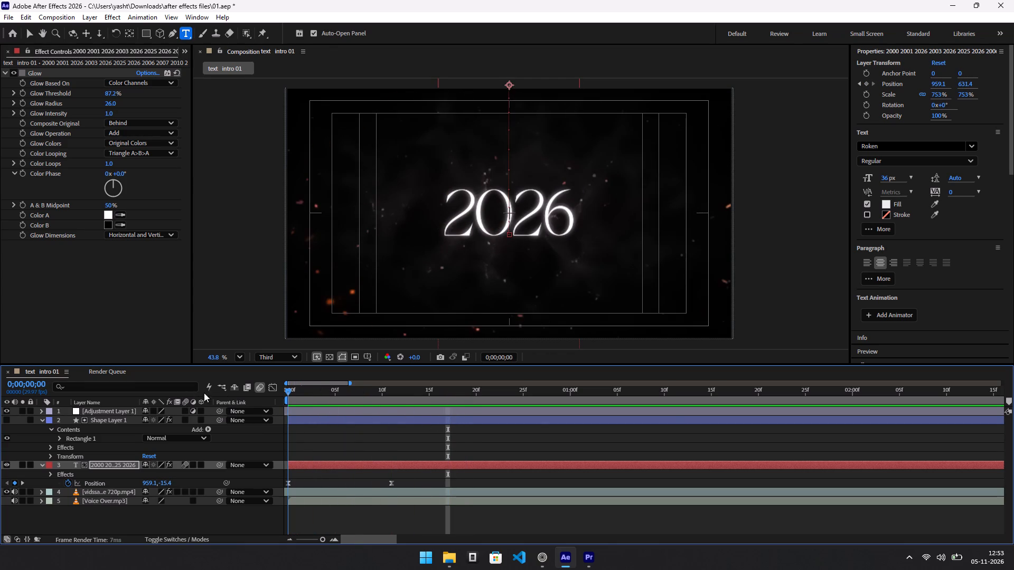
left_click_drag(204, 393, 297, 427)
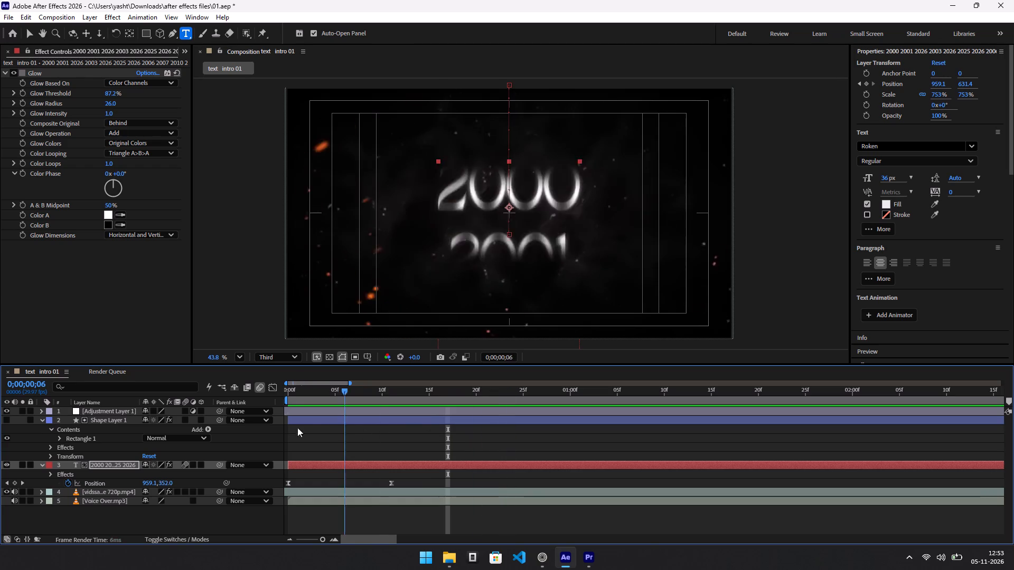
left_click_drag(297, 427, 391, 426)
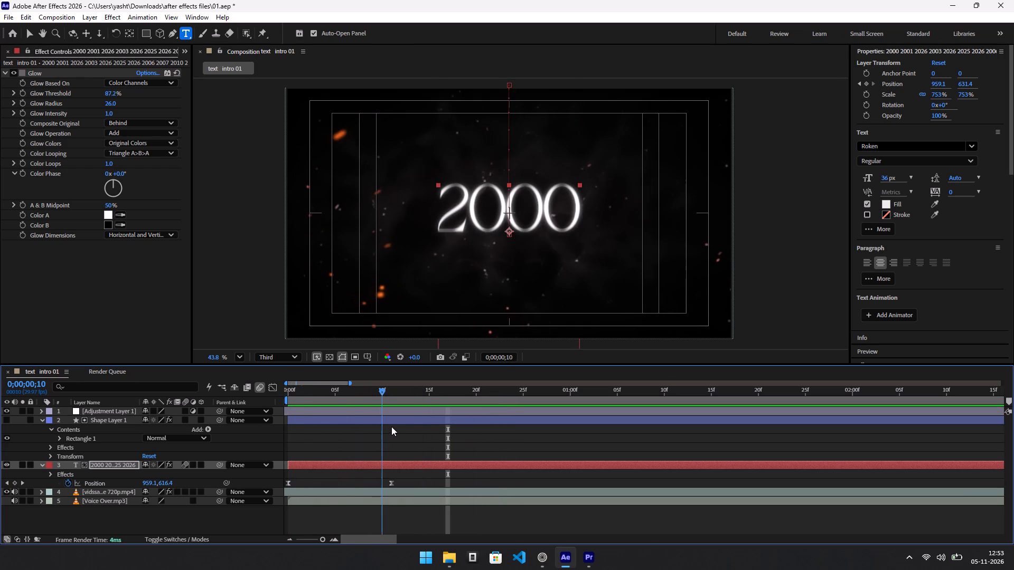
left_click_drag(391, 426, 394, 427)
key("space")
key("space")
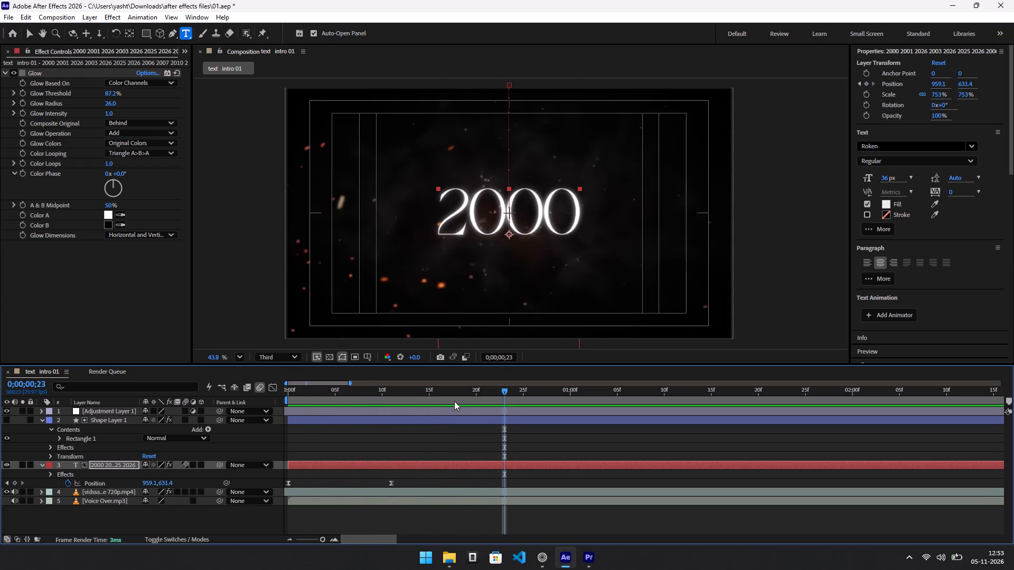
Park the playhead at 0;00;00;19 and select Adjustment Layer 1 with its layer options open.
left_click_drag(502, 390, 482, 394)
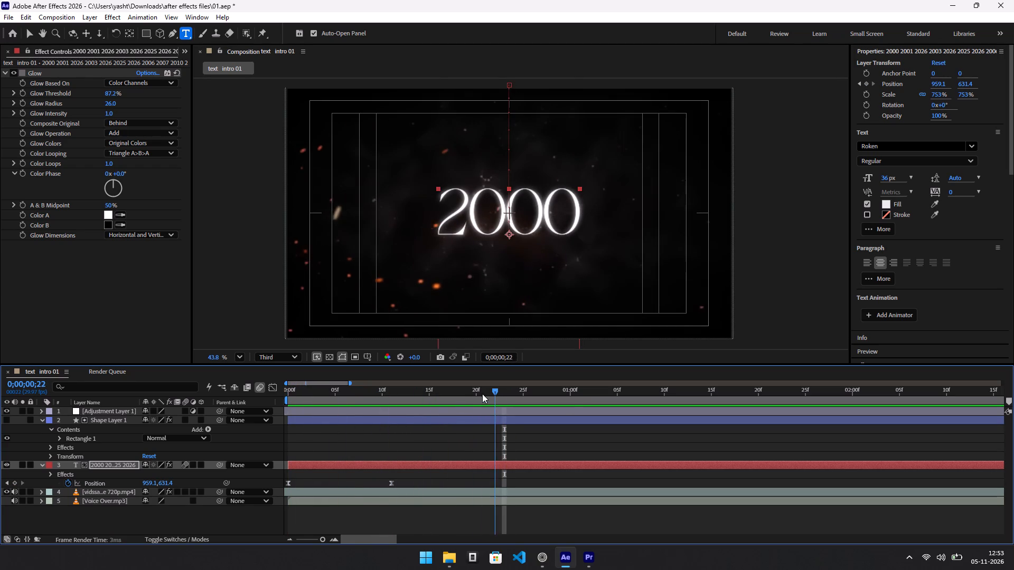
left_click_drag(482, 394, 467, 396)
left_click(450, 405)
left_click(459, 411)
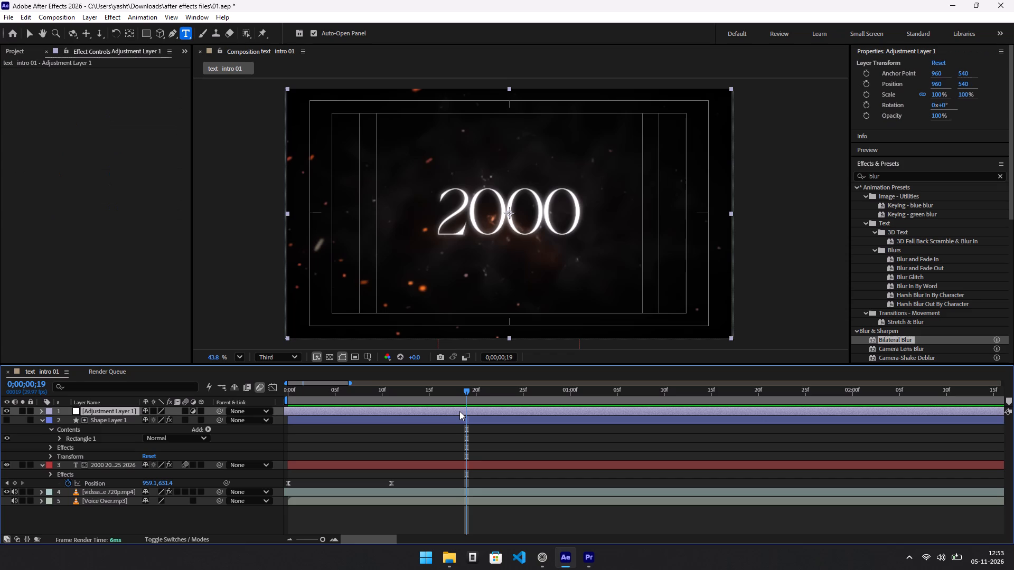
right_click(459, 411)
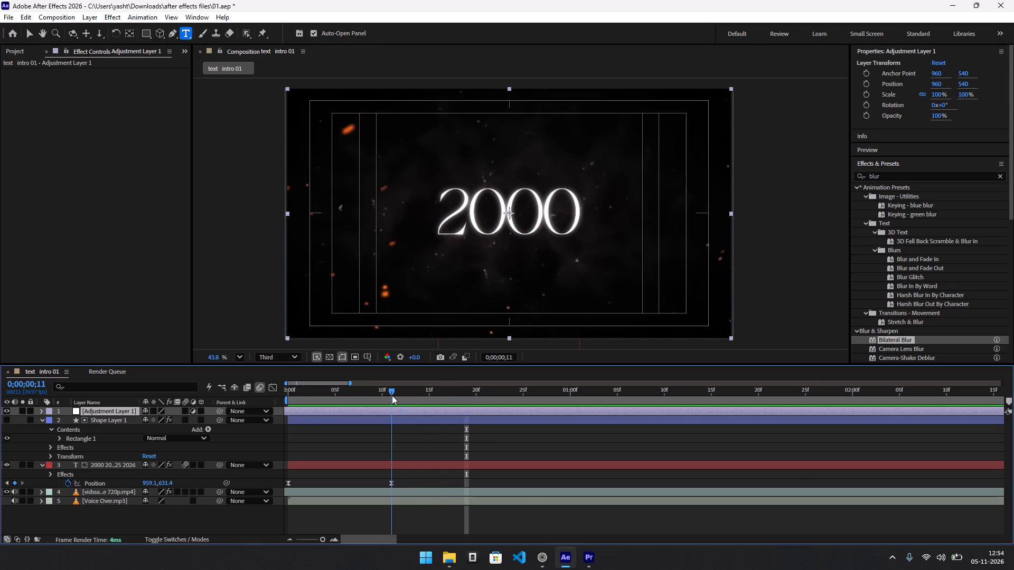
left_click_drag(392, 395, 398, 405)
key("space")
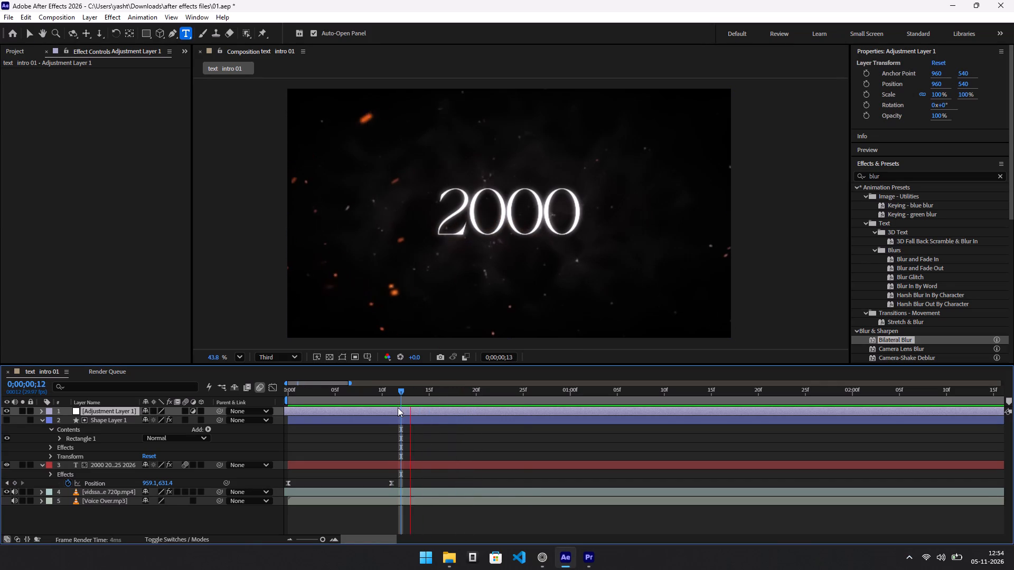
key("space")
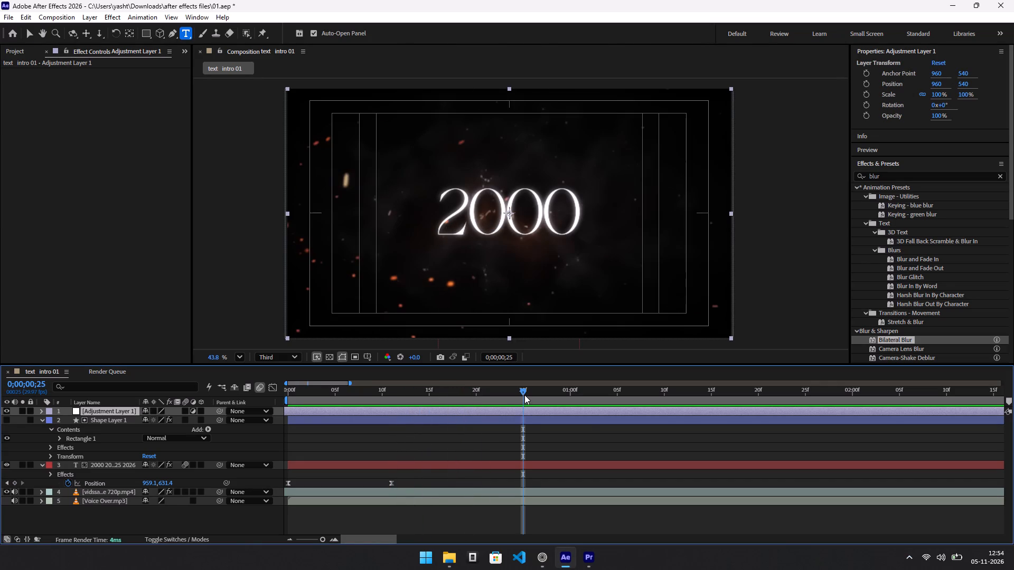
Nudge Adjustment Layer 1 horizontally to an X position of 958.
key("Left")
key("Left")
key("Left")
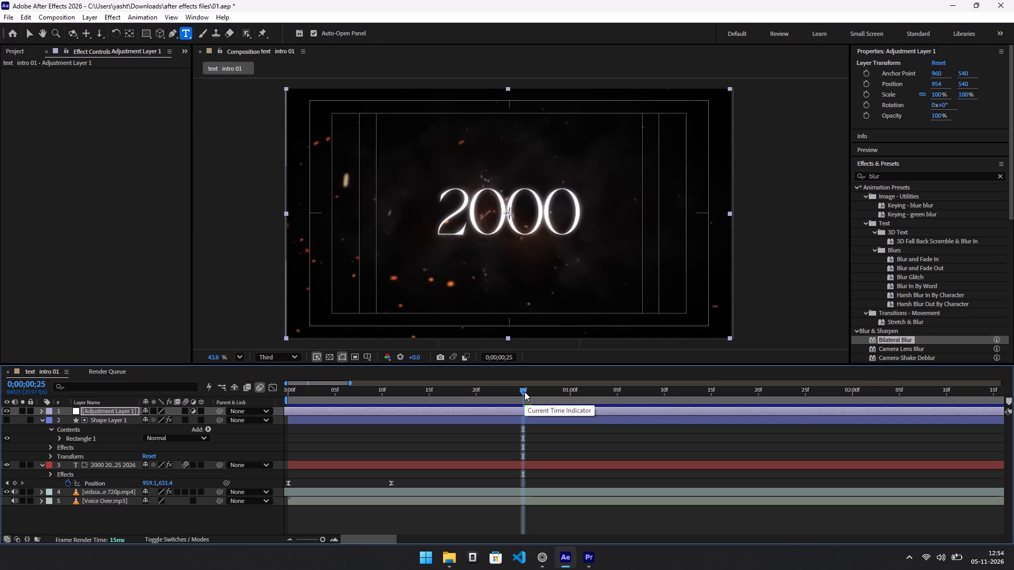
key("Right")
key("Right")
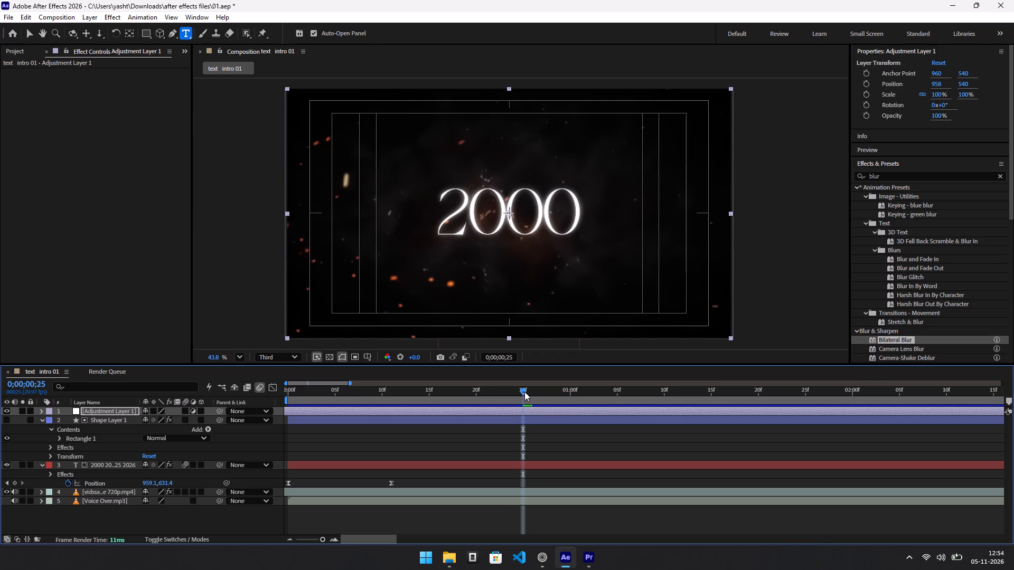
Trim the start of Adjustment Layer 1 to 0;00;00;18.
key("ctrl+Left")
key("ctrl+Left")
key("ctrl+Left")
key("ctrl+Left")
key("ctrl+Left")
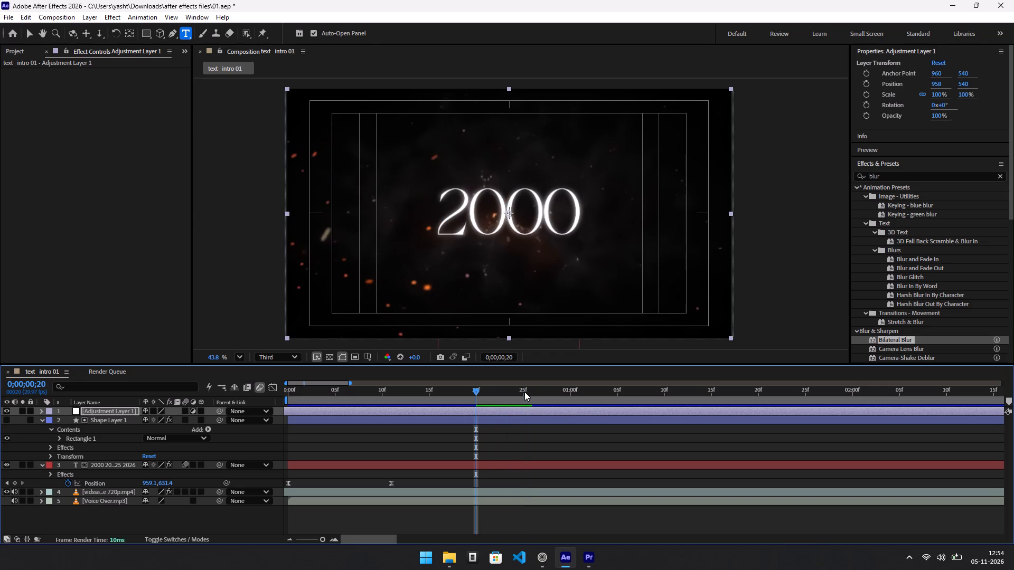
key("ctrl+Left")
key("ctrl+Left")
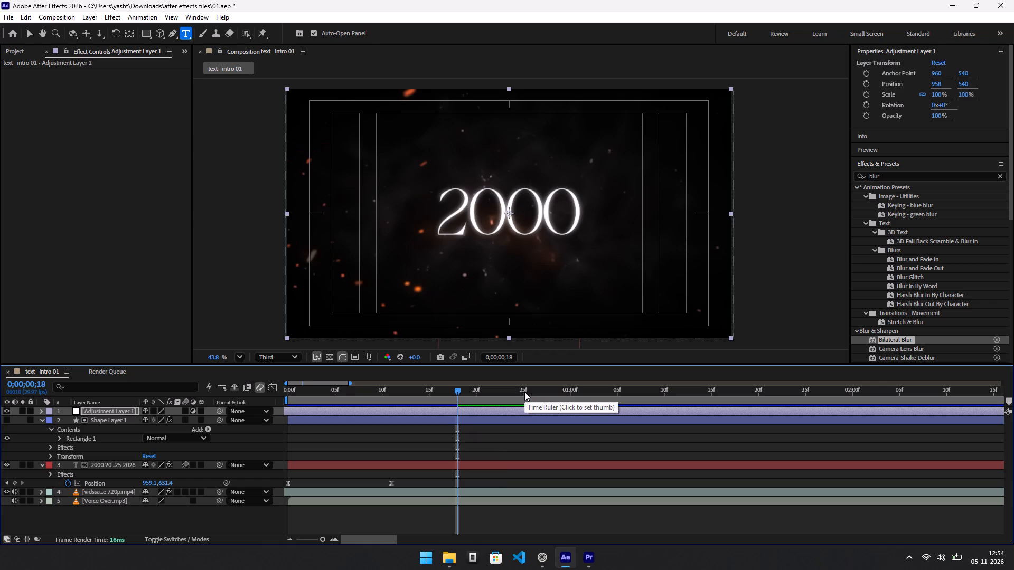
key("alt+bracketleft")
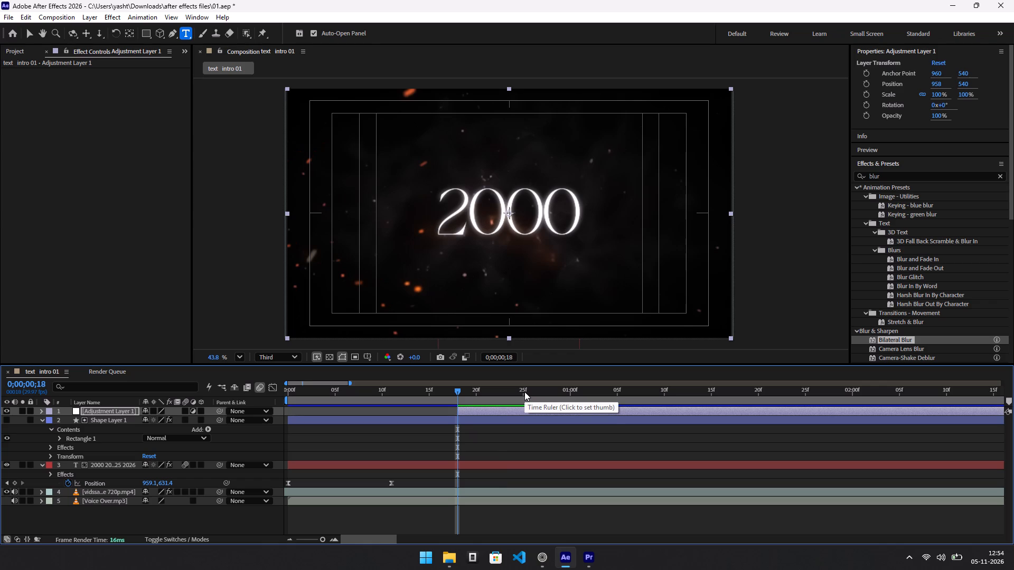
Nudge Adjustment Layer 1 horizontally to an X position of 954, with the playhead moved to 0;00;00;24.
key("Right")
key("Right")
key("Right")
key("Right")
key("ctrl+Right")
key("ctrl+Right")
key("ctrl+Right")
key("ctrl+Right")
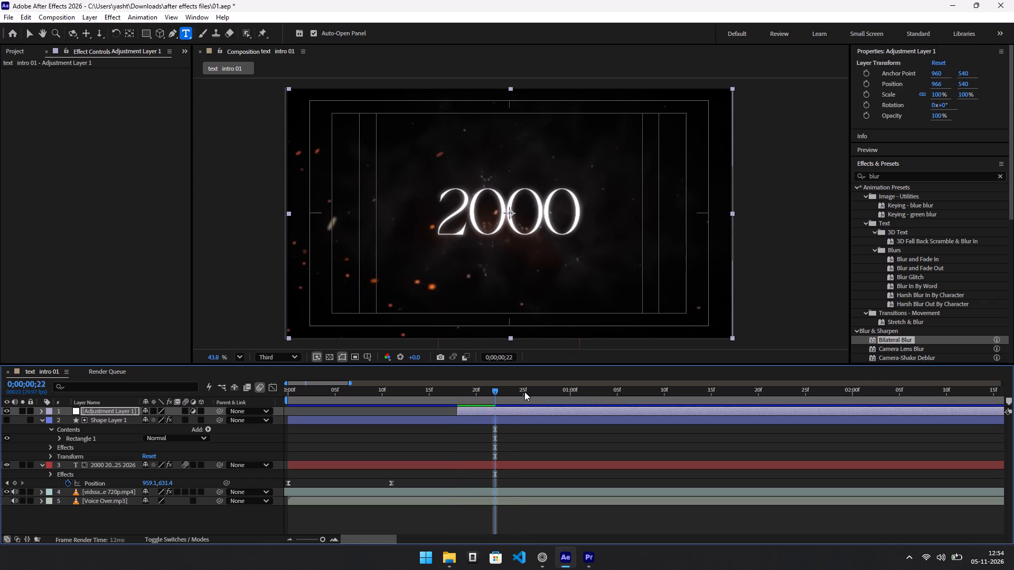
key("ctrl+Right")
key("ctrl+Right")
key("Left")
key("Left")
key("Left")
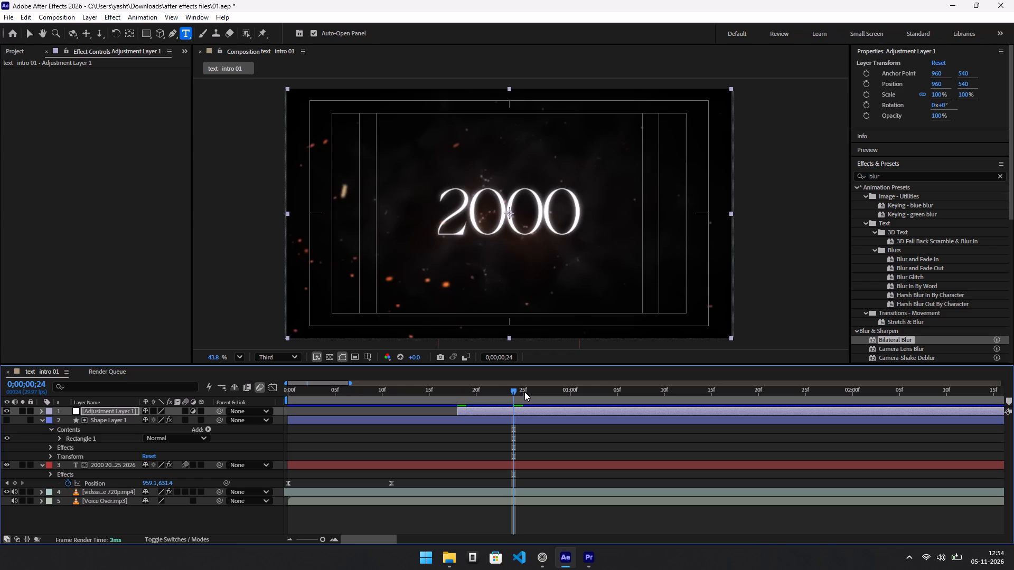
key("ctrl+z")
key("Left")
key("Left")
key("Left")
key("Left")
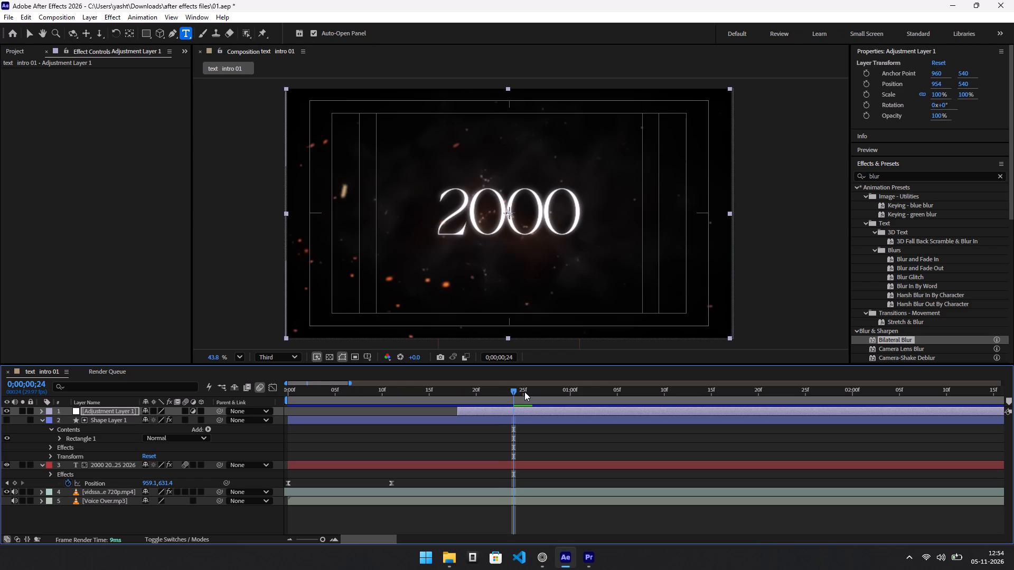
Step frame by frame between 0;00;00;17 and 0;00;00;26 to judge how long the adjustment layer should last.
key("ctrl+Left")
key("ctrl+Left")
key("ctrl+Left")
key("ctrl+Left")
key("ctrl+Left")
key("ctrl+Left")
key("ctrl+Left")
key("ctrl+Right")
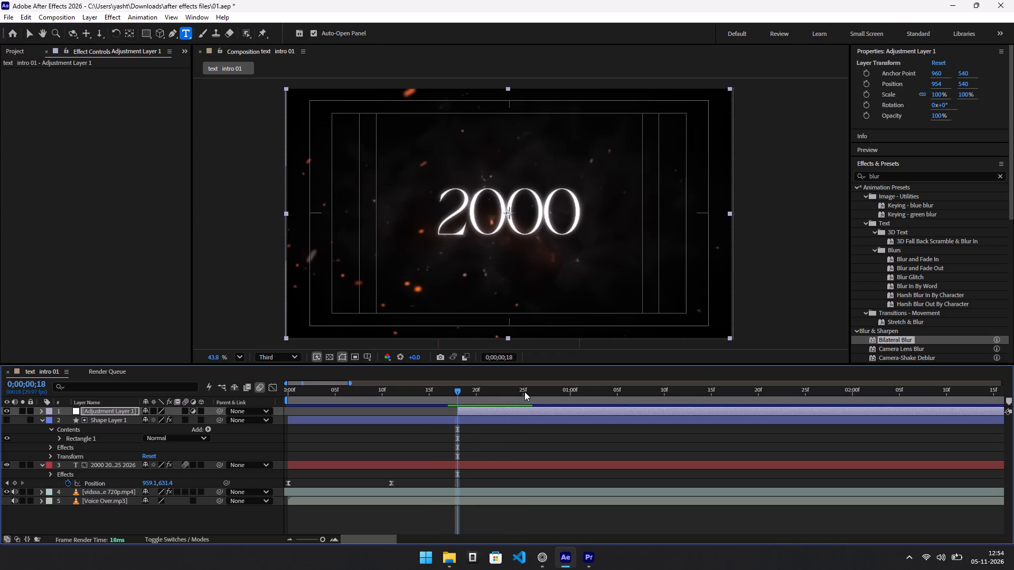
key("ctrl+Right")
key("ctrl+Right")
key("ctrl+Right")
key("ctrl+Right")
key("ctrl+Right")
key("ctrl+Right")
key("ctrl+Right")
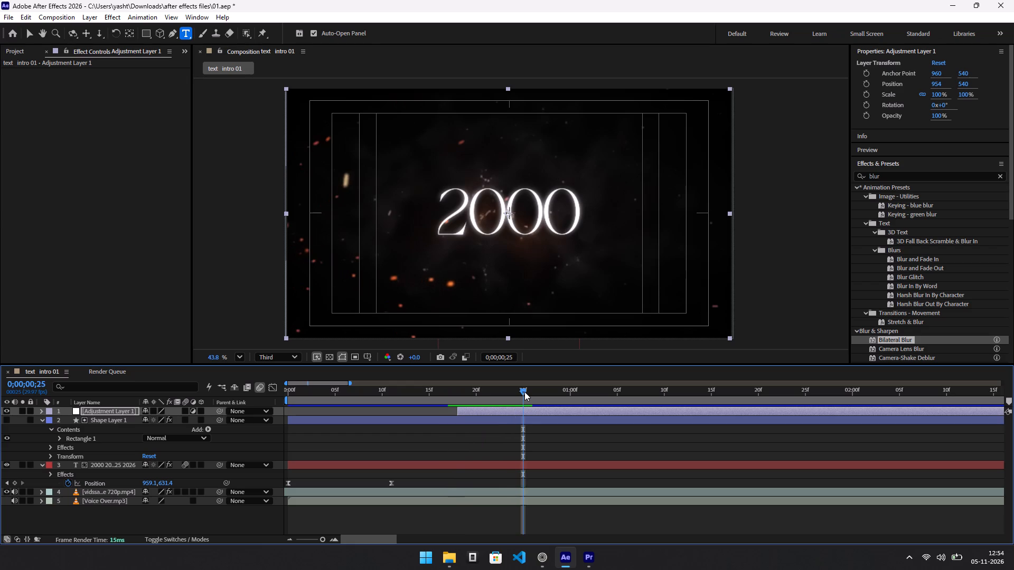
key("ctrl+Right")
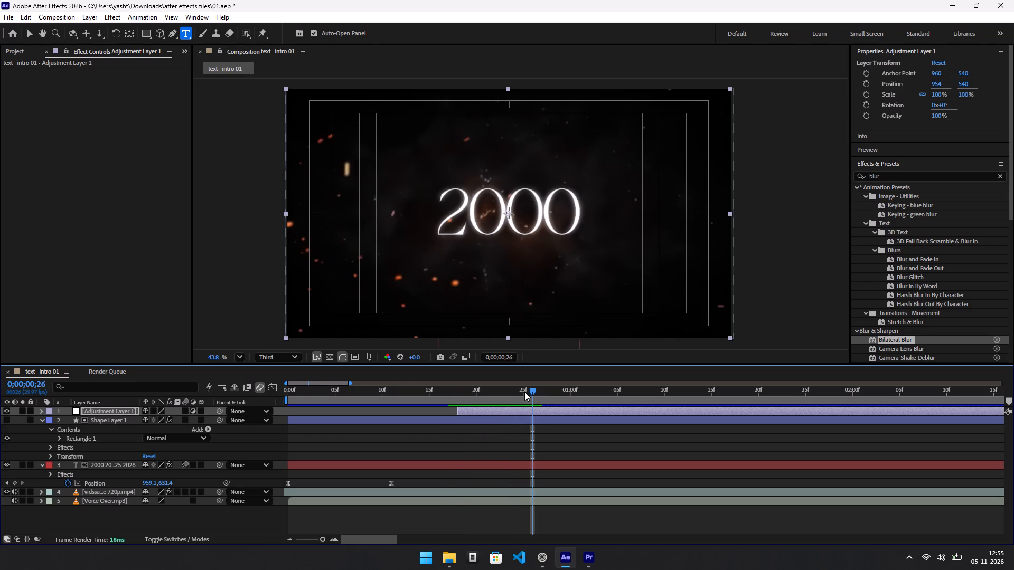
key("ctrl+Left")
key("ctrl+Left")
key("ctrl+Left")
key("ctrl+Left")
key("ctrl+Left")
key("ctrl+Left")
key("ctrl+Left")
key("ctrl+Left")
Trim the end of Adjustment Layer 1 to 0;00;01;02.
key("ctrl+Right")
key("ctrl+Right")
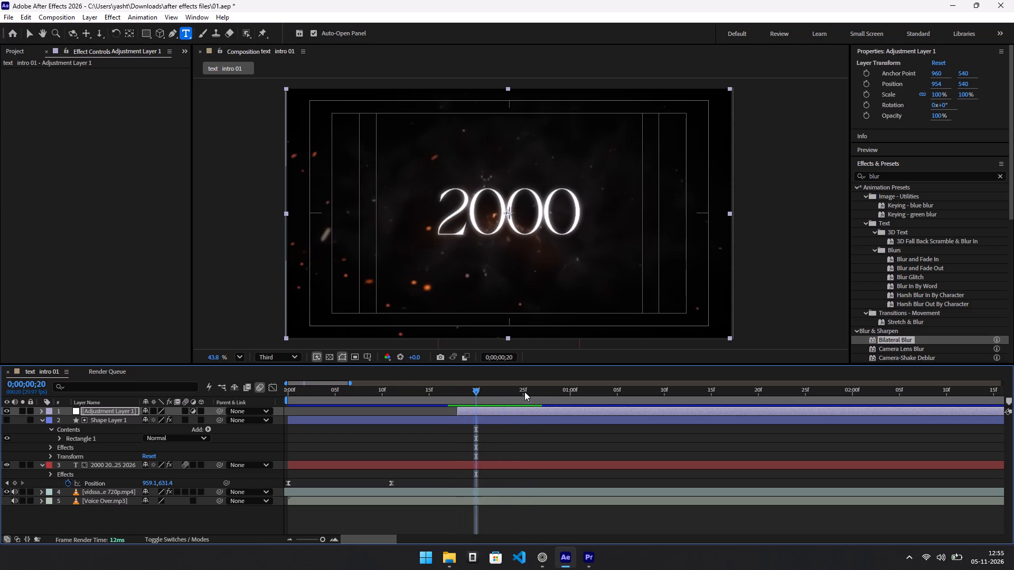
key("ctrl+Right")
key("ctrl+Right")
key("ctrl+Right")
key("ctrl+Right")
key("ctrl+Right")
key("ctrl+Right")
key("ctrl+Right")
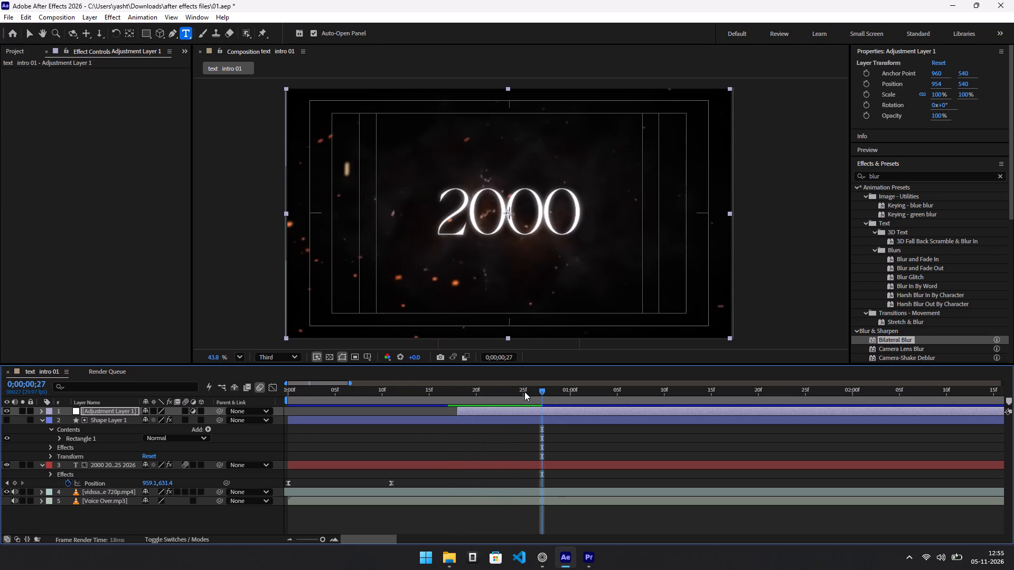
key("ctrl+Right")
key("ctrl+Right")
key("ctrl+Right")
key("ctrl+Right")
key("ctrl+Right")
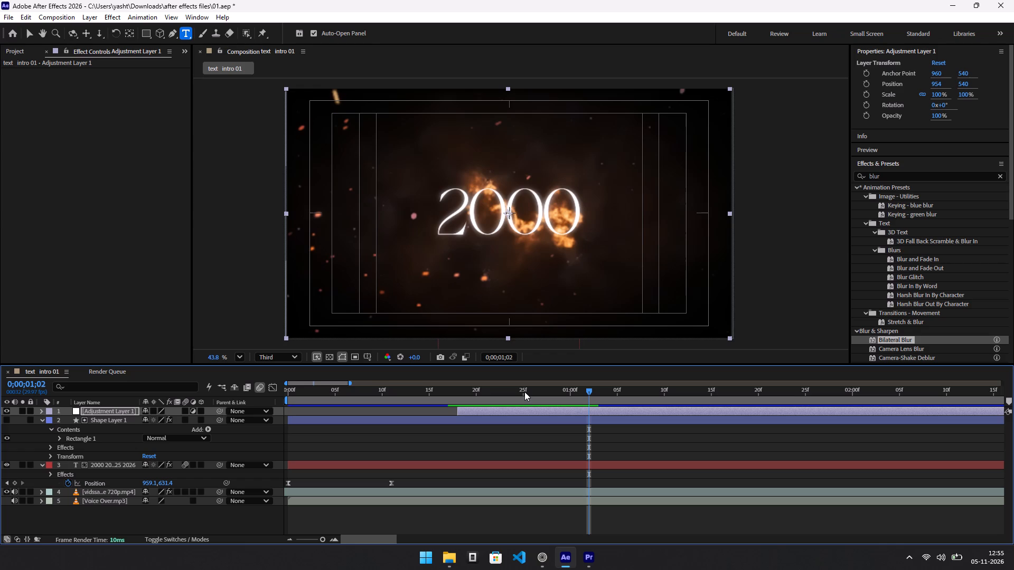
key("ctrl+bracketright")
key("alt+bracketright")
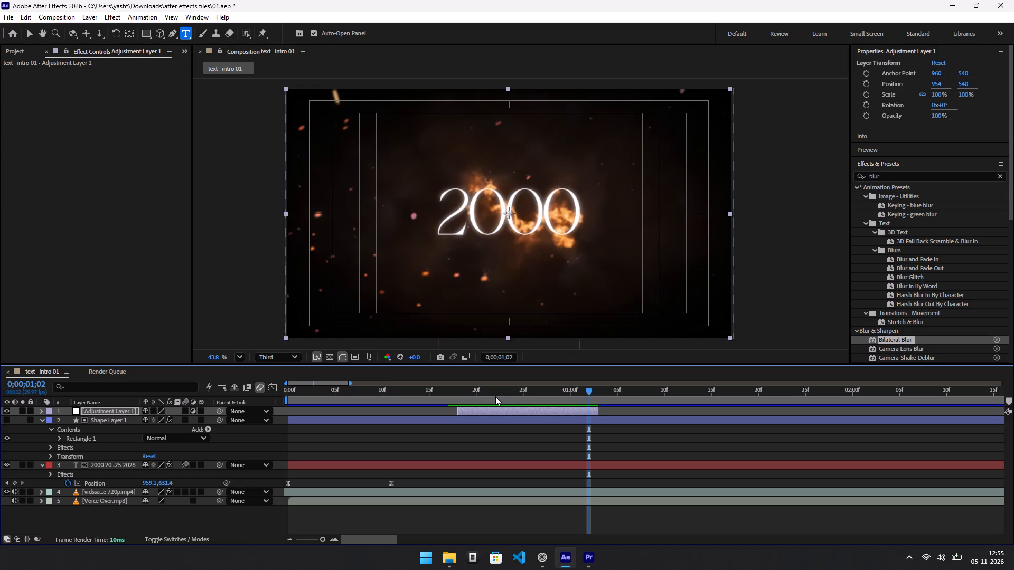
key("alt+bracketright")
key("alt+bracketright")
key("alt+bracketright")
Play the intro from 0;00;00;11 and again from 0;00;00;15 to review the timing of the trimmed adjustment layer.
left_click_drag(587, 393, 588, 393)
left_click_drag(588, 393, 392, 398)
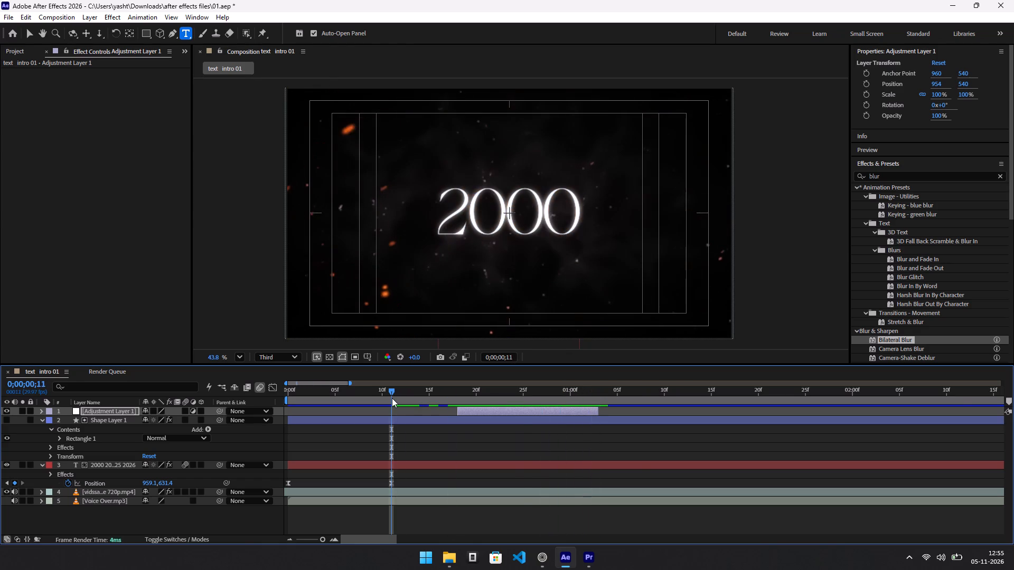
key("space")
key("space")
key("space")
left_click(428, 398)
key("space")
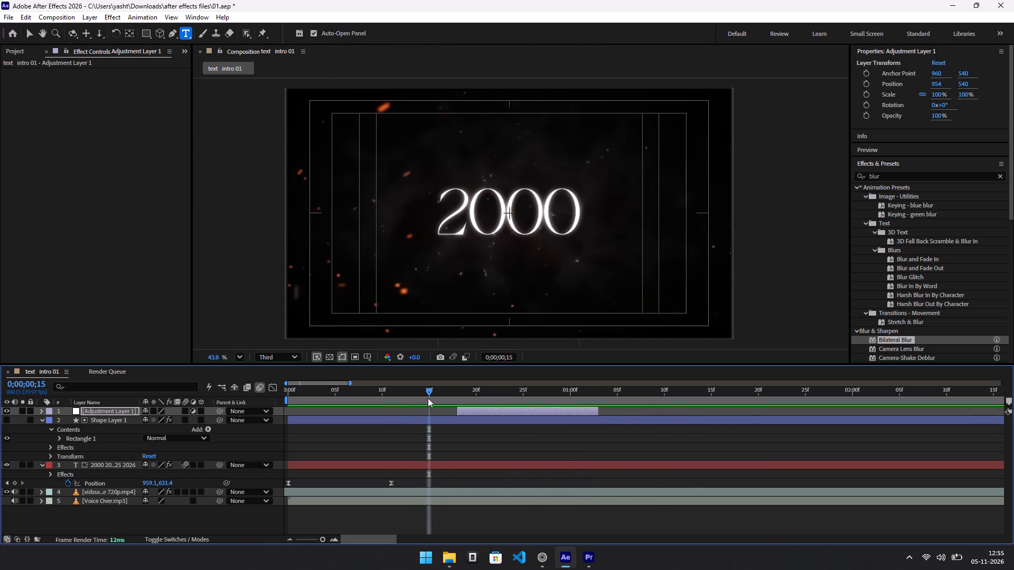
key("space")
key("space")
key("space")
Step frame by frame from 0;00;00;18 to 0;00;01;02 to examine the frames covered by Adjustment Layer 1.
left_click_drag(517, 389, 464, 391)
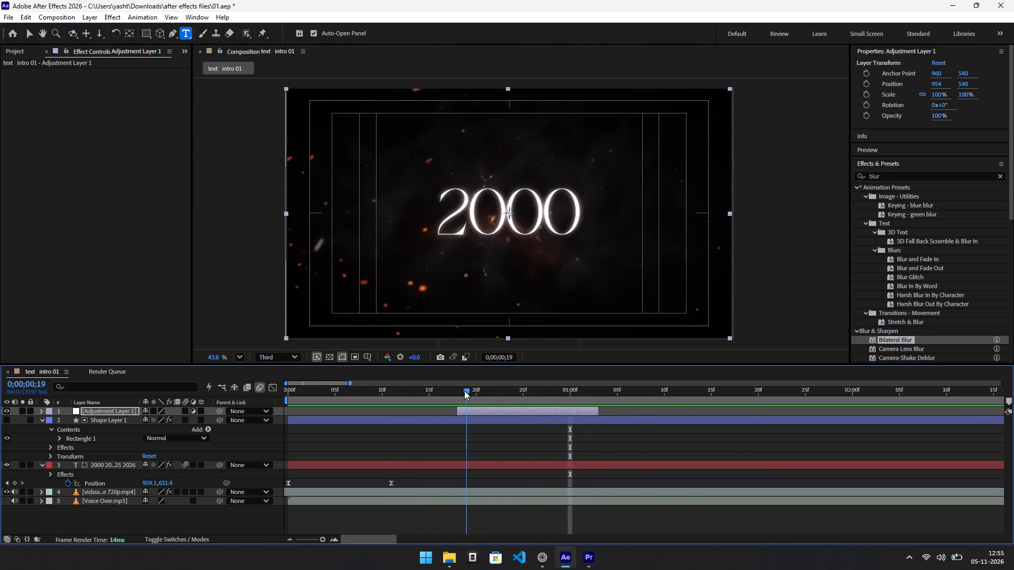
left_click_drag(464, 391, 457, 391)
key("ctrl+Right")
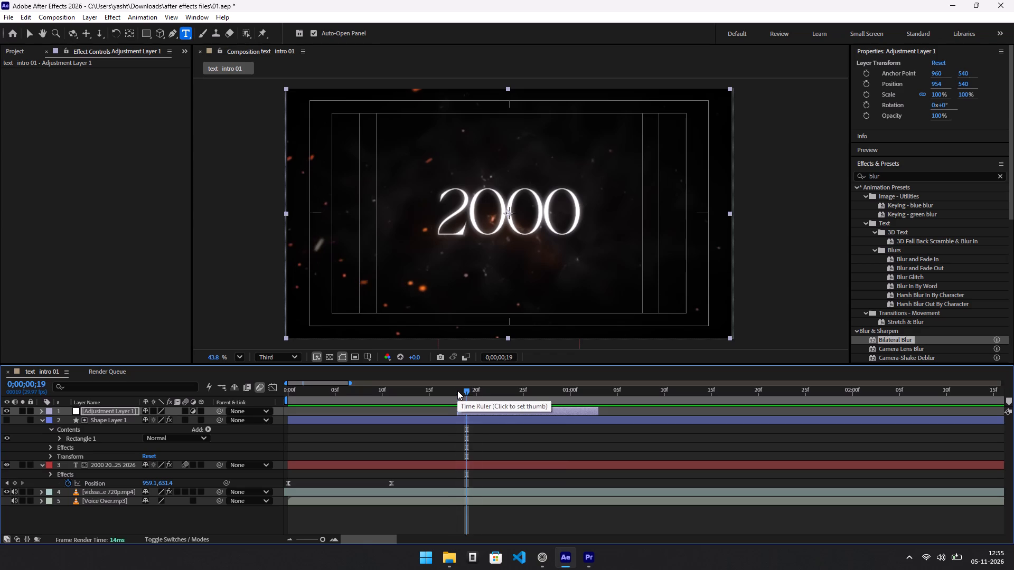
key("ctrl+Right")
key("ctrl+Right")
key("ctrl+Right")
key("ctrl+Right")
key("ctrl+Right")
key("ctrl+Right")
key("ctrl+Right")
key("ctrl+Right")
key("ctrl+Right")
key("ctrl+Right")
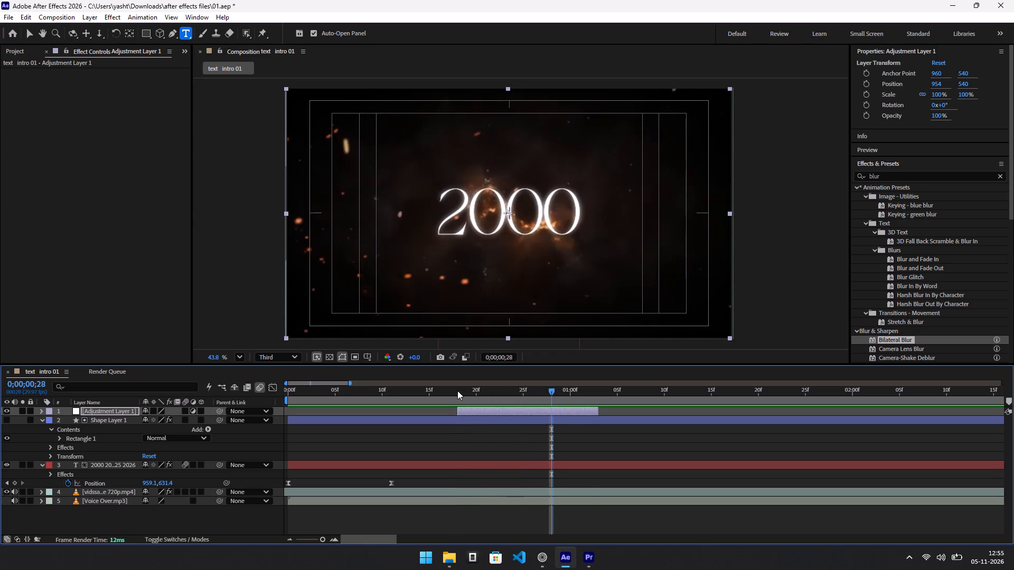
key("ctrl+Right")
key("ctrl+Right")
key("ctrl+Right")
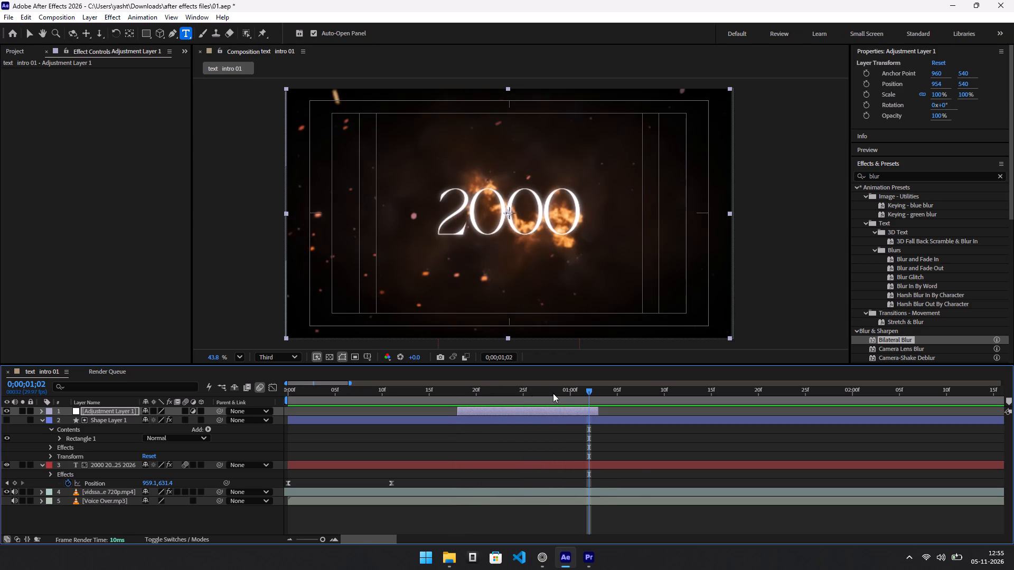
Trim the end of Adjustment Layer 1 one frame shorter, to 0;00;01;01.
left_click_drag(602, 412, 592, 412)
key("ctrl+z")
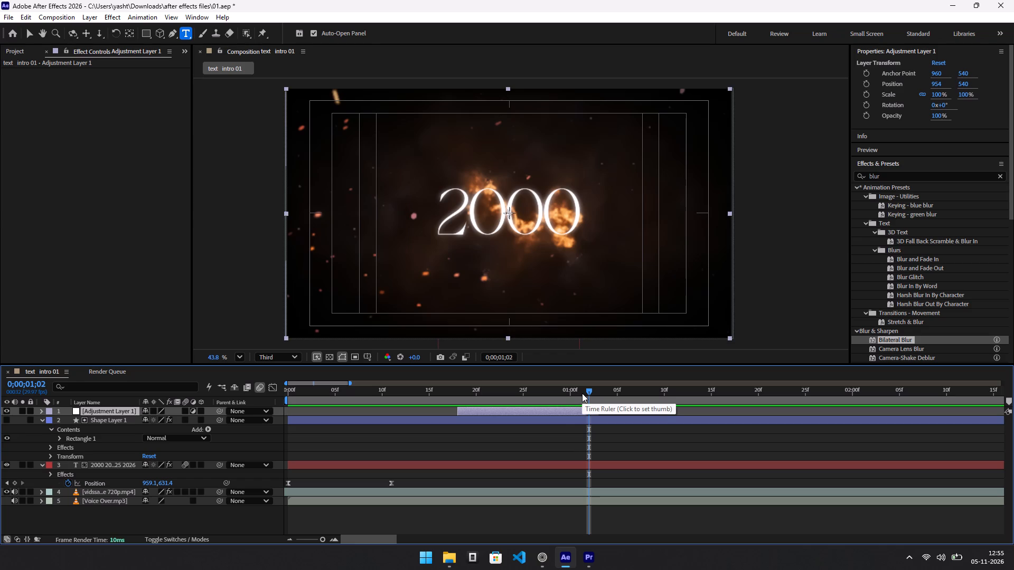
key("alt+bracketright")
key("alt+bracketright")
key("alt+bracketright")
key("alt+bracketright")
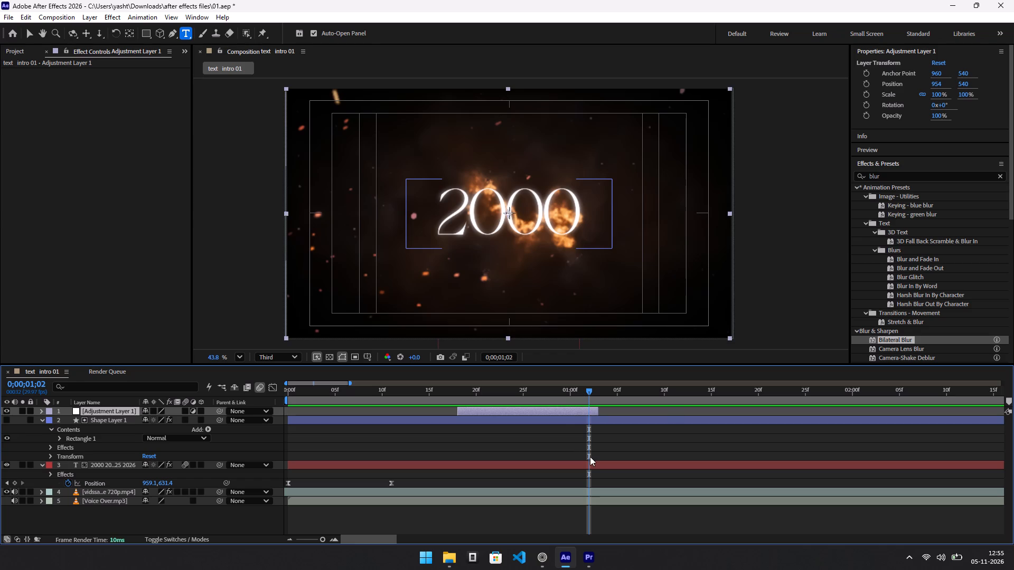
key("alt+bracketright")
key("alt+bracketright")
key("alt+bracketright")
key("ctrl+Left")
key("alt+bracketright")
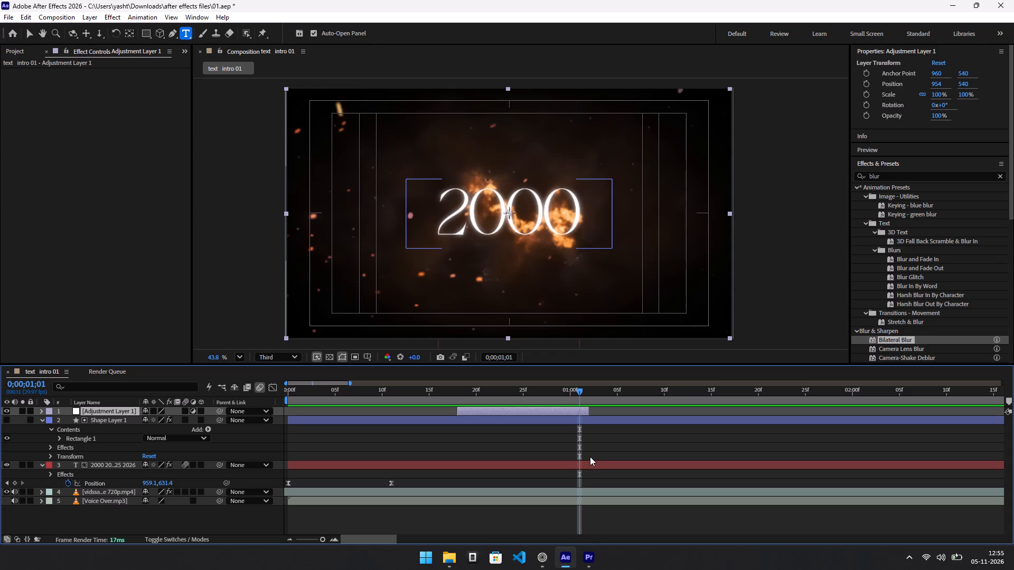
Nudge Adjustment Layer 1 horizontally to position 958, 540.
key("Right")
key("Right")
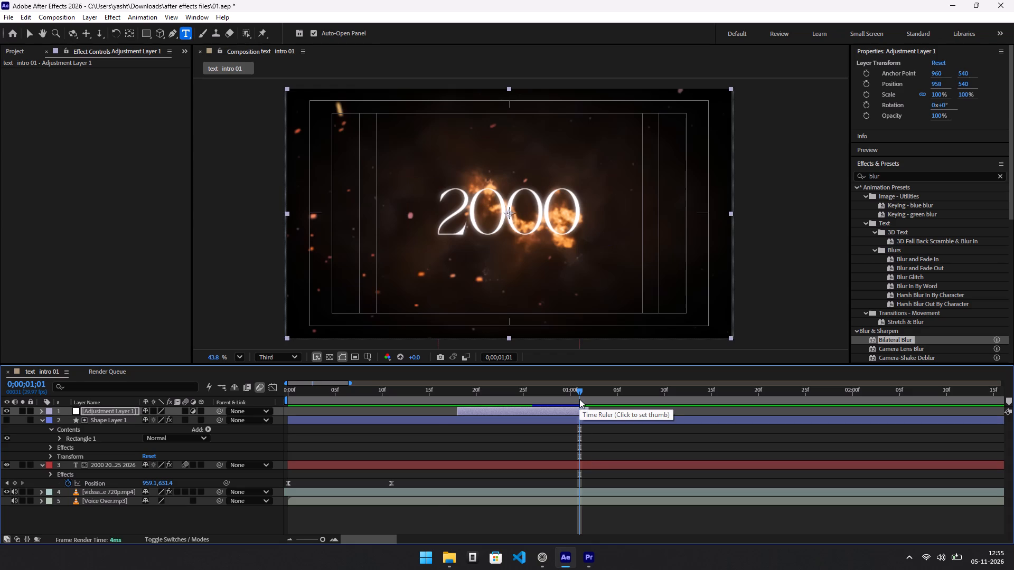
Play the intro from 0;00;00;16 to review the timing of the shortened Adjustment Layer 1.
left_click(442, 393)
key("space")
key("space")
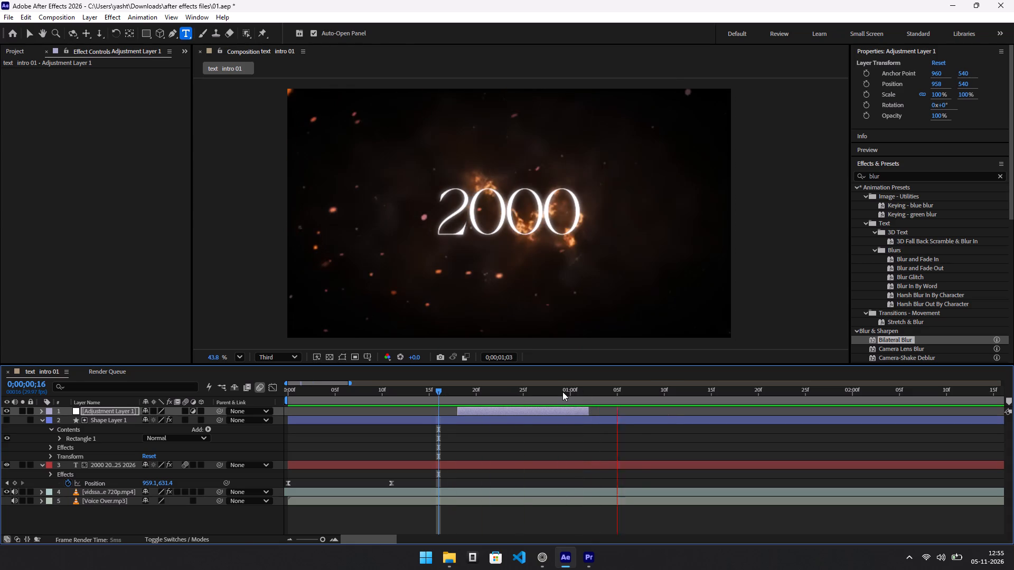
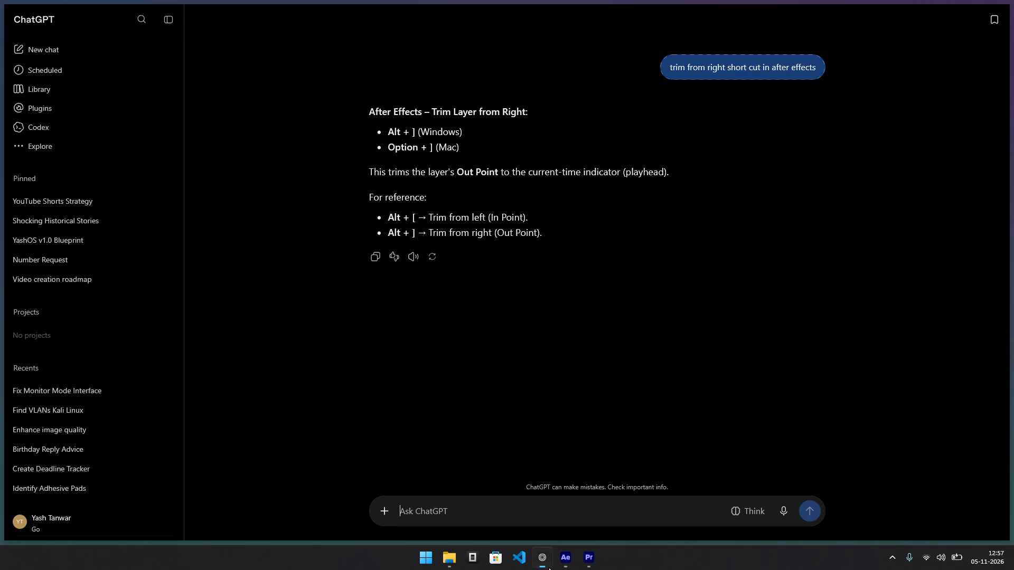
left_click(52, 165)
key("space")
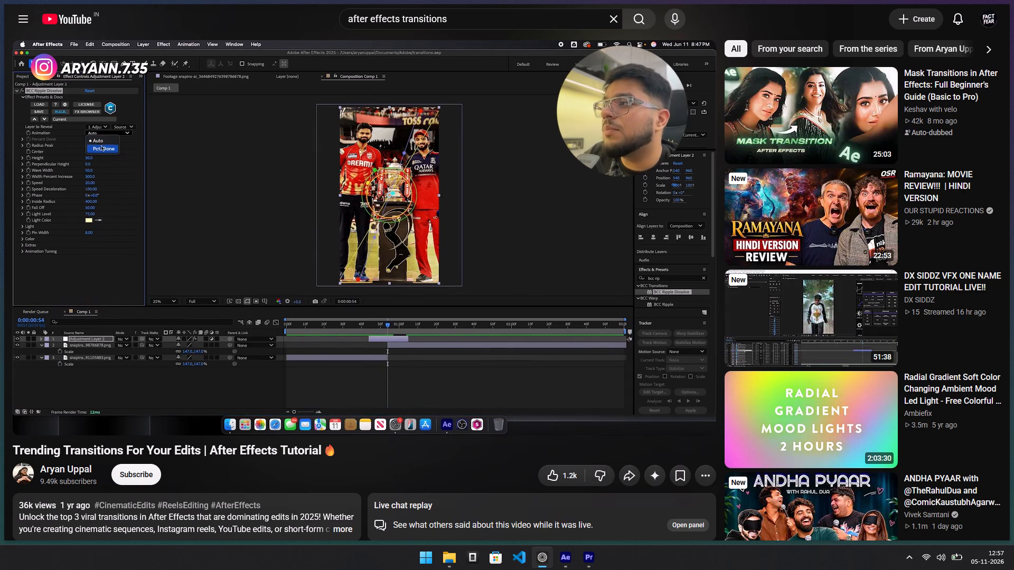
key("Left")
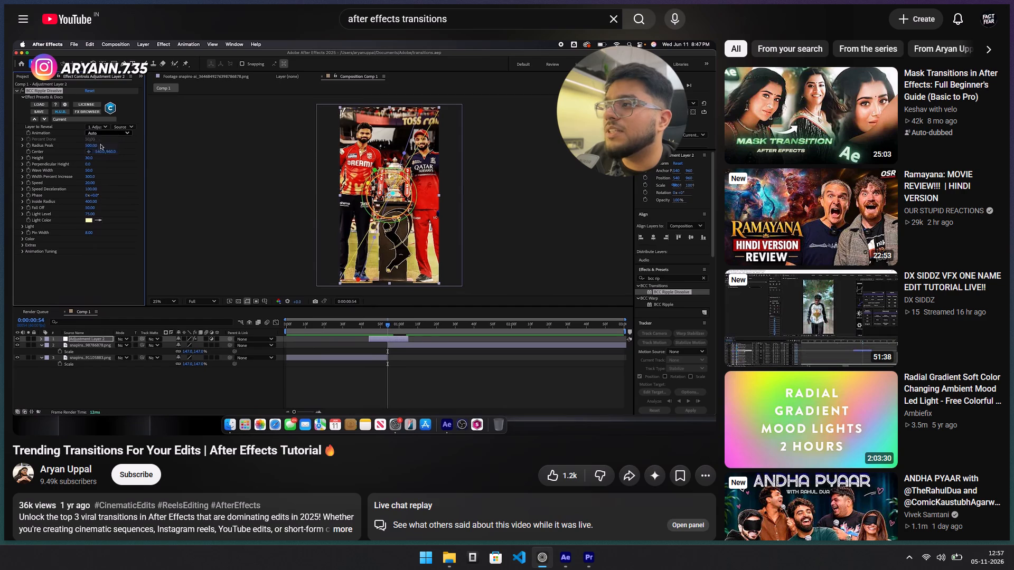
key("space")
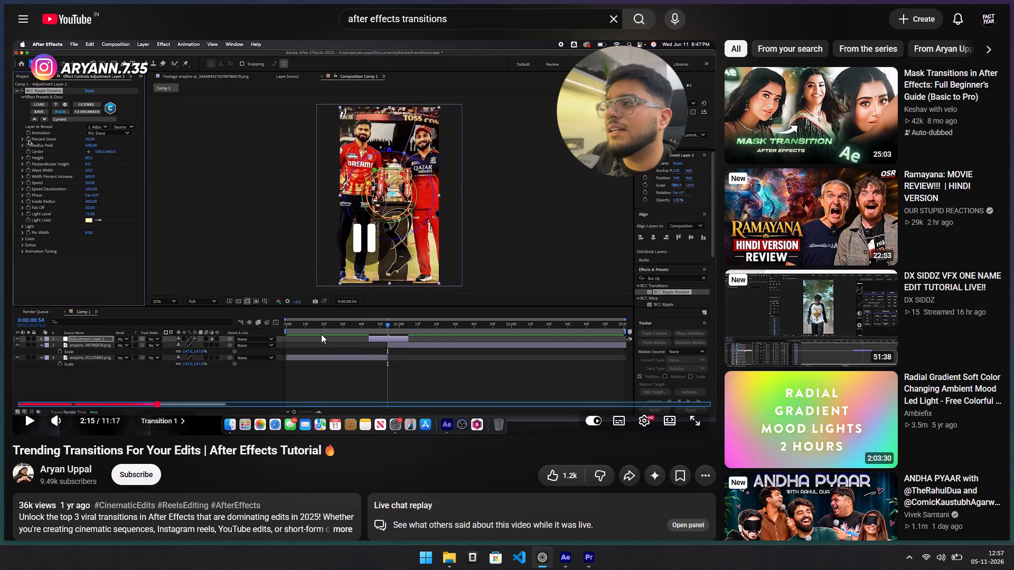
key("space")
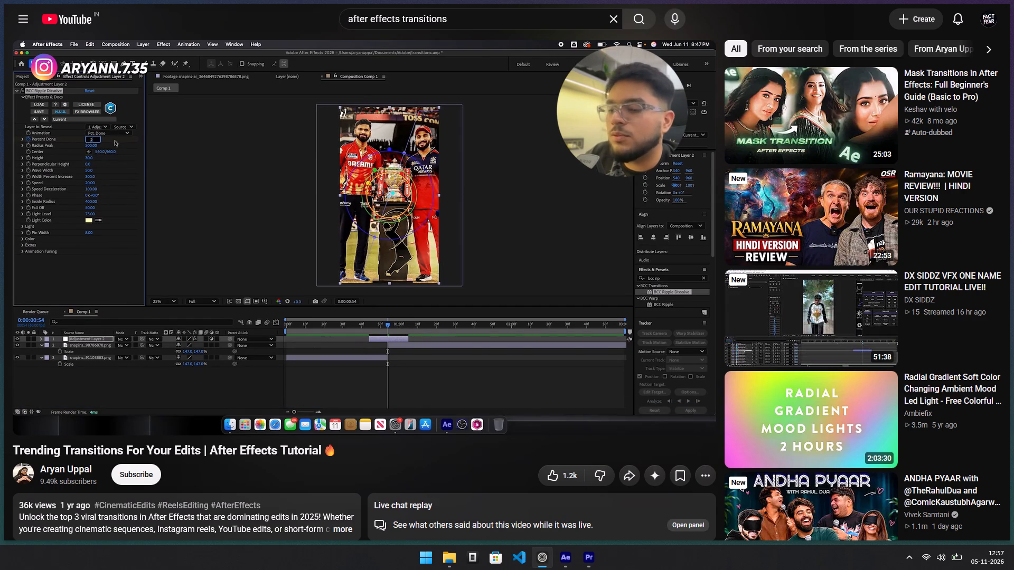
key("space")
key("alt+Tab")
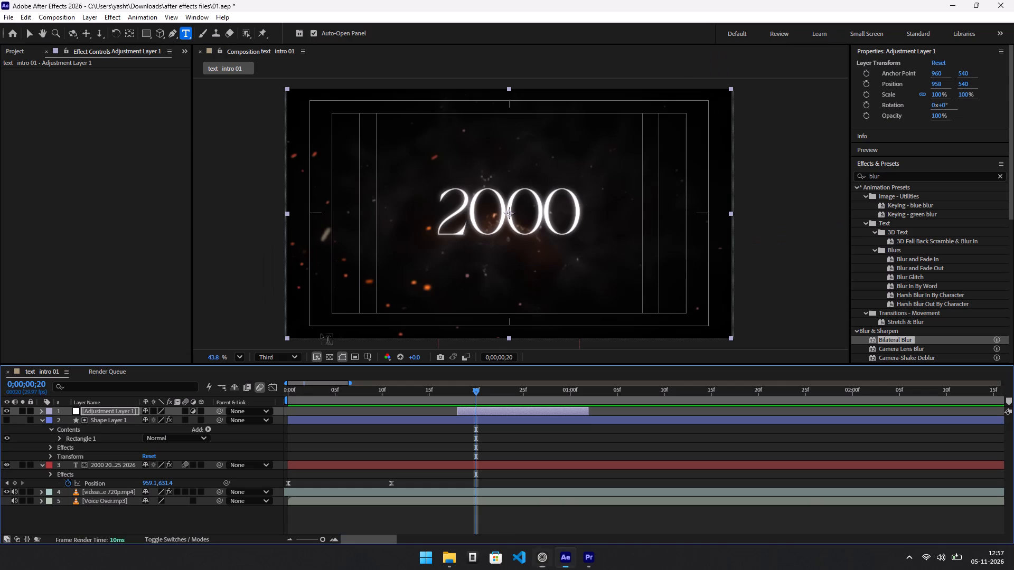
Place the playhead at 0;00;00;25 and open Adjustment Layer 1 in the Layer viewer.
left_click(504, 409)
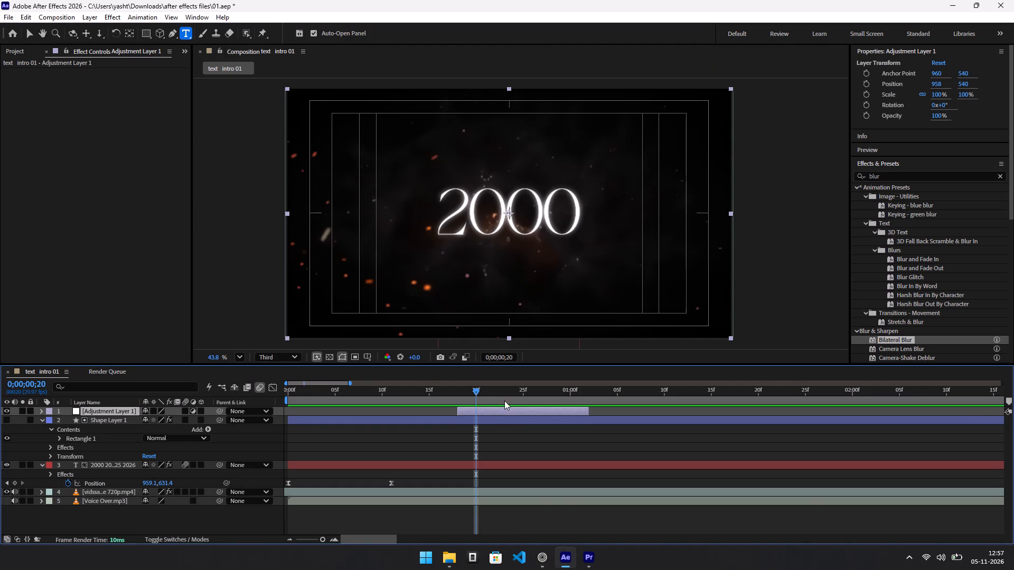
left_click_drag(505, 397, 522, 397)
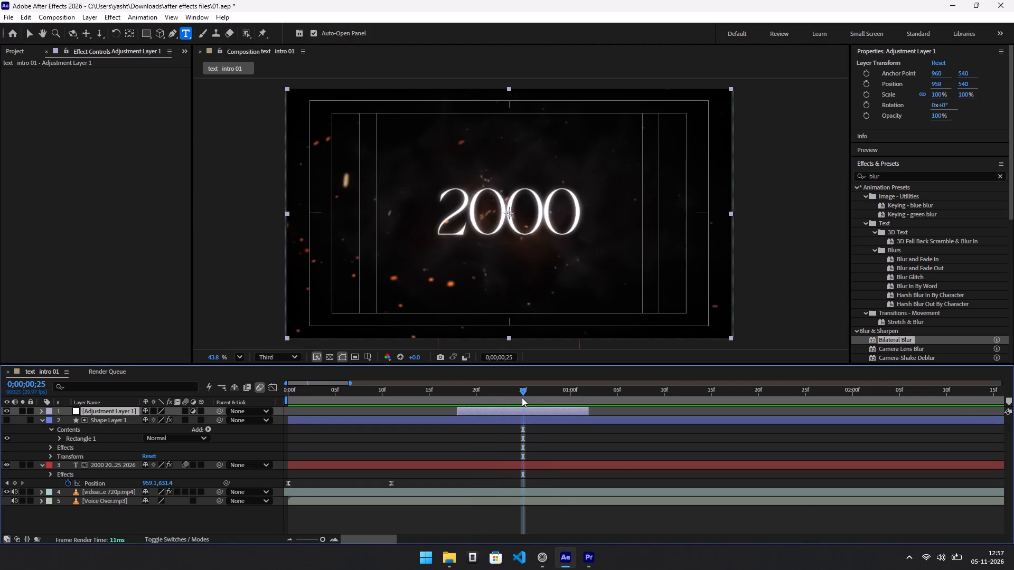
left_click(531, 412)
left_click(531, 412)
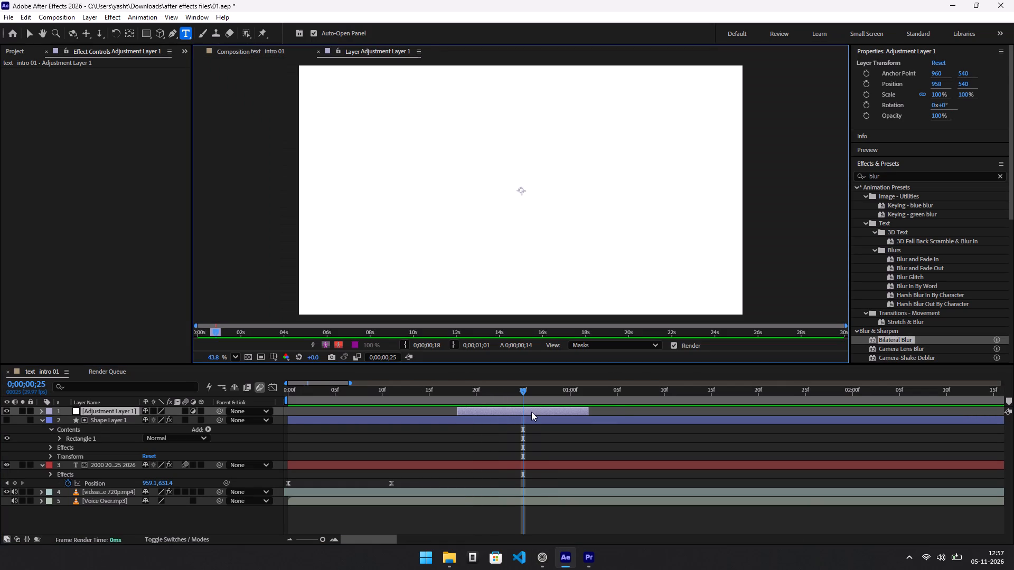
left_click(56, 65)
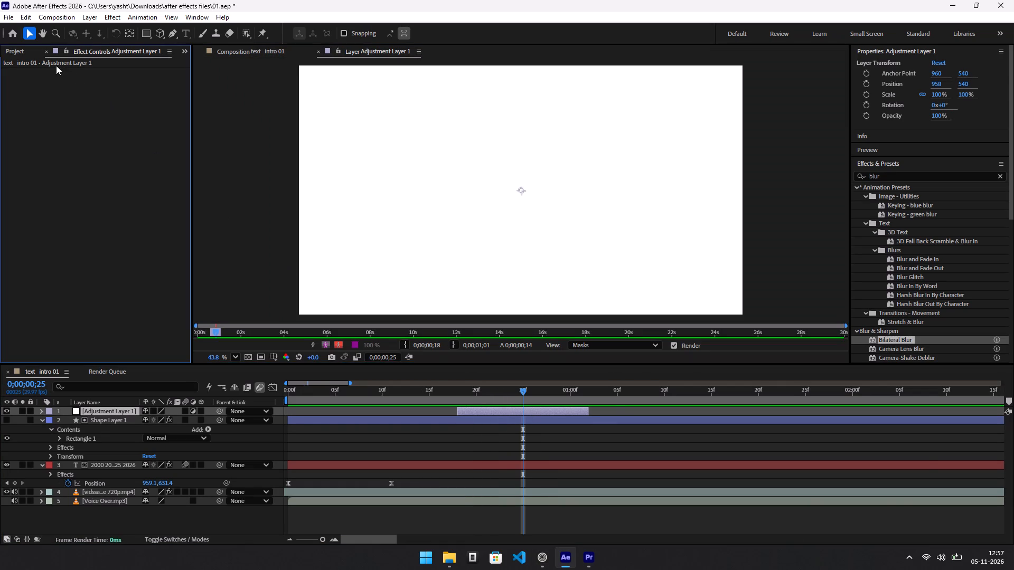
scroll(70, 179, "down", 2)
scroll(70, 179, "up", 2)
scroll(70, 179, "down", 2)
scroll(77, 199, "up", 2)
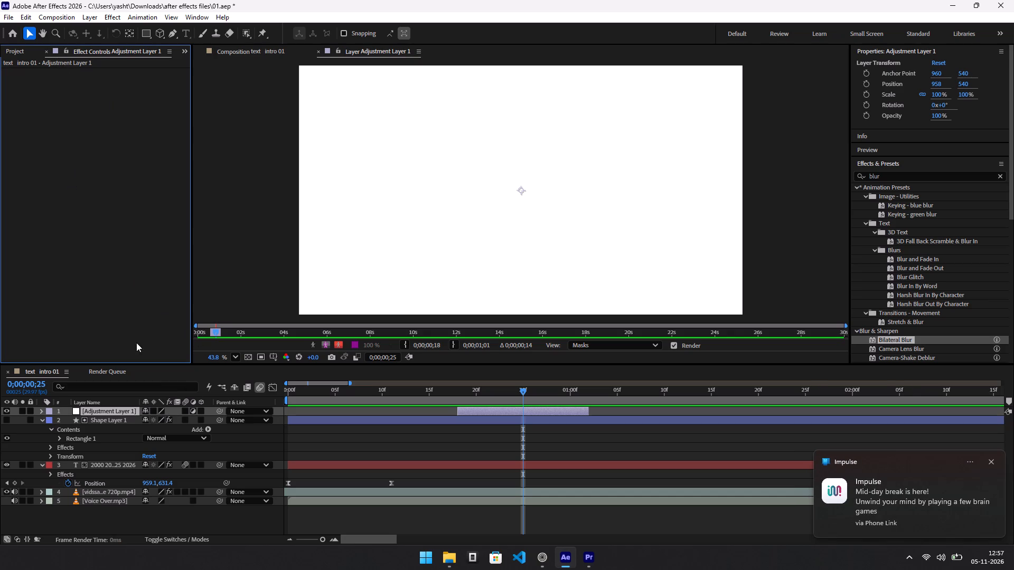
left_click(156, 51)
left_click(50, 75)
Clear the blur search term from the effects and presets list.
left_click(1000, 177)
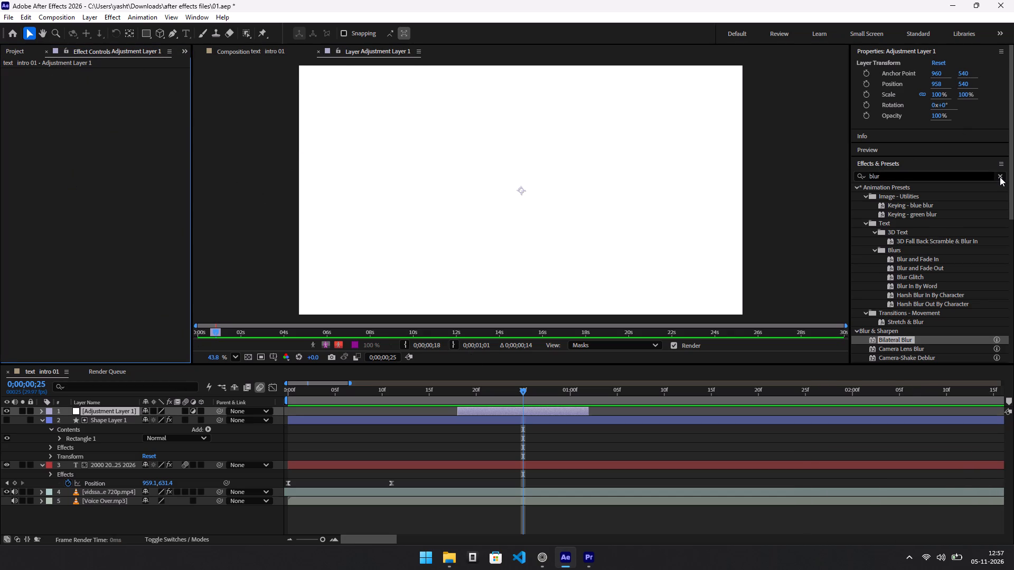
scroll(946, 193, "up", 4)
scroll(931, 137, "up", 6)
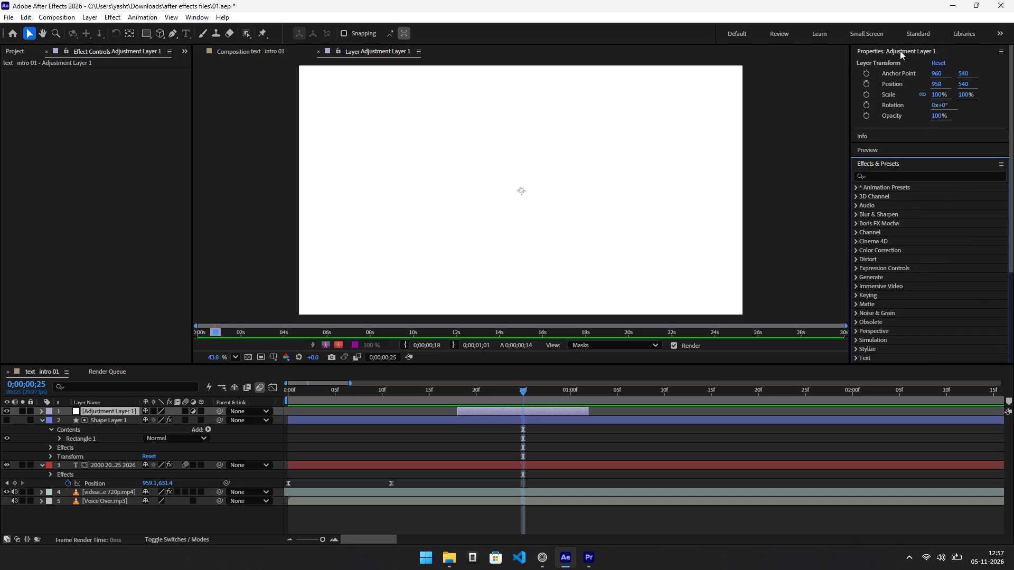
Reset the transform of Adjustment Layer 1 so its position is 960, 540.
scroll(900, 106, "down", 3)
scroll(900, 119, "up", 4)
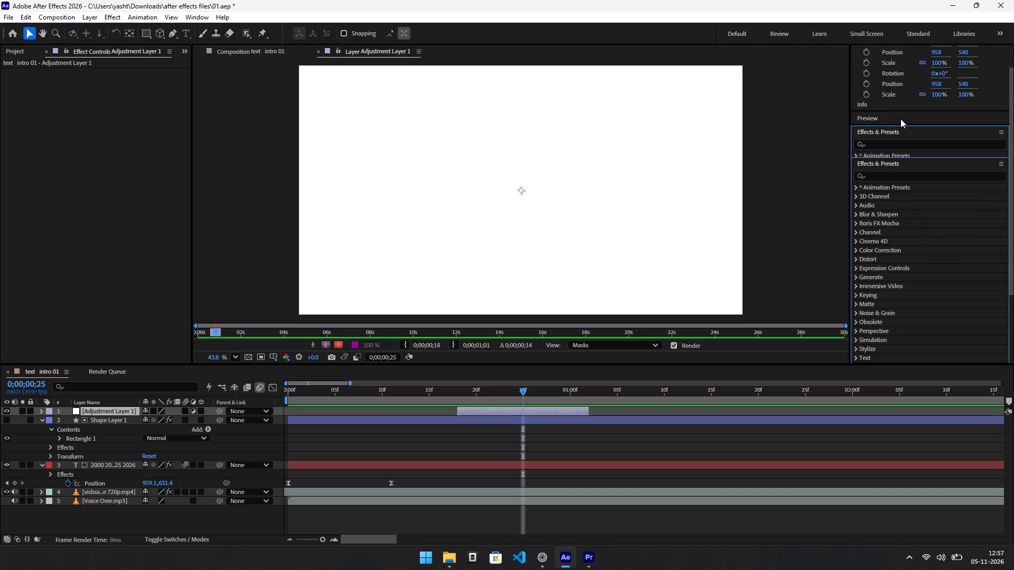
scroll(900, 119, "up", 4)
left_click(938, 60)
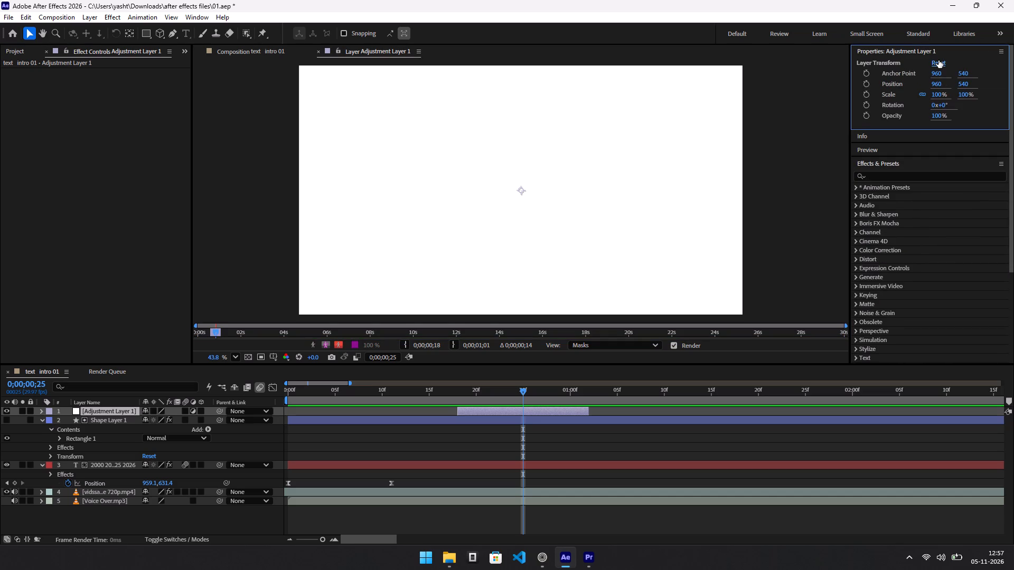
left_click(941, 63)
left_click(941, 63)
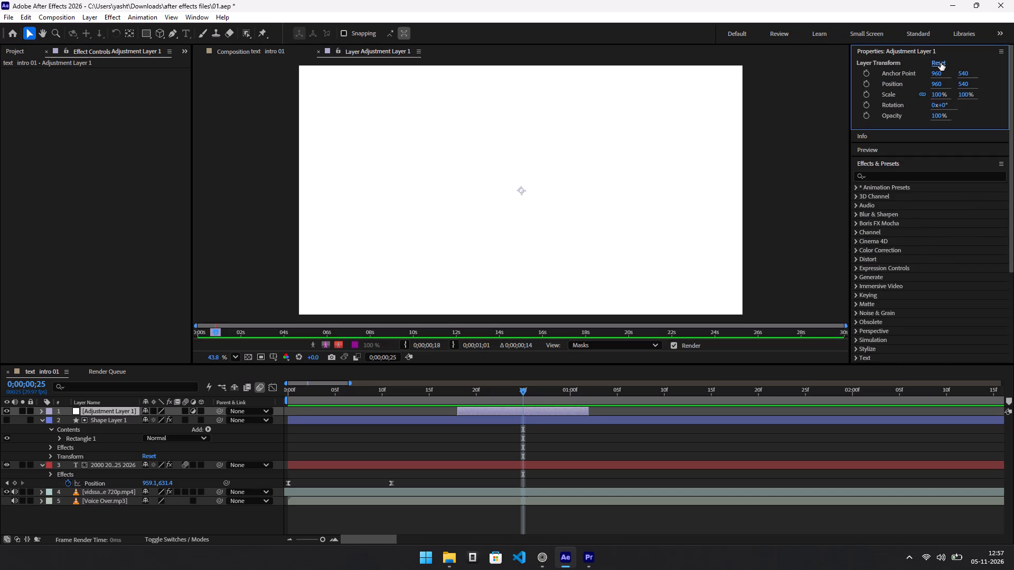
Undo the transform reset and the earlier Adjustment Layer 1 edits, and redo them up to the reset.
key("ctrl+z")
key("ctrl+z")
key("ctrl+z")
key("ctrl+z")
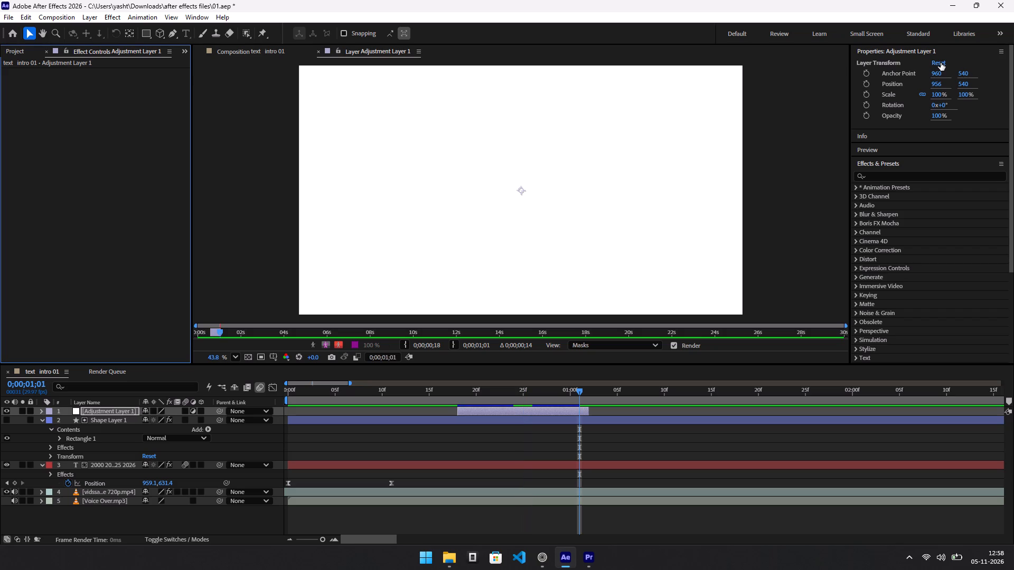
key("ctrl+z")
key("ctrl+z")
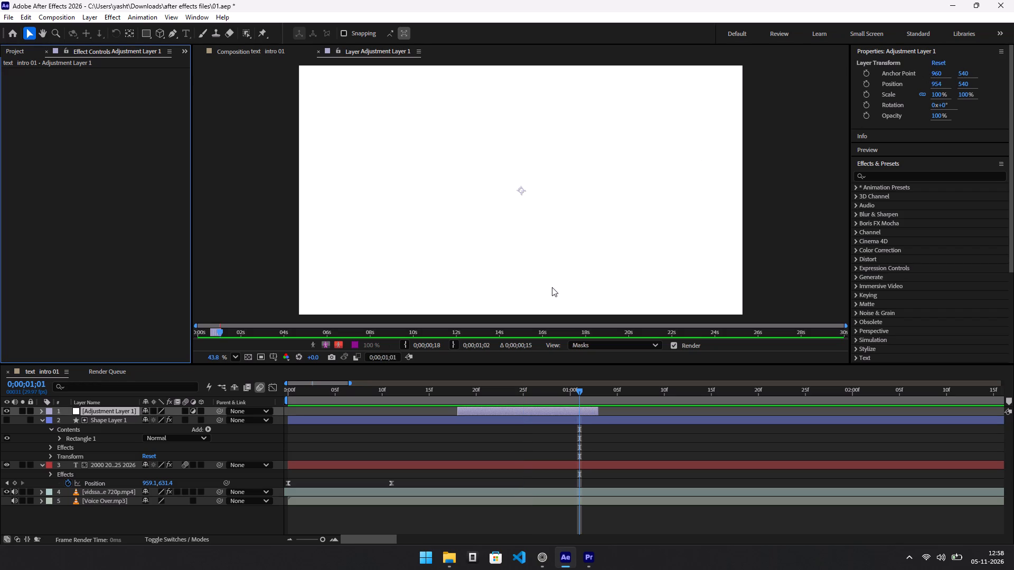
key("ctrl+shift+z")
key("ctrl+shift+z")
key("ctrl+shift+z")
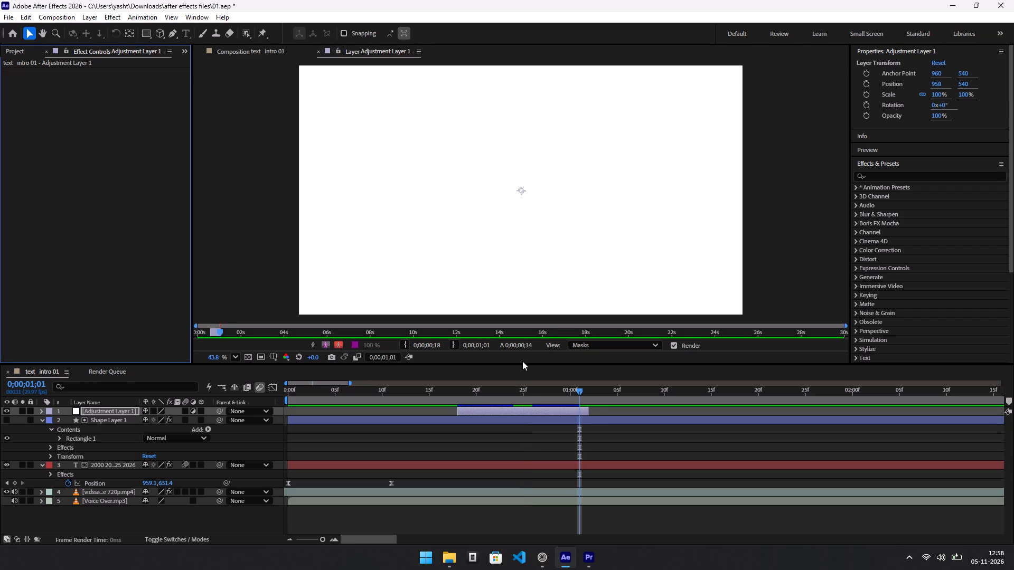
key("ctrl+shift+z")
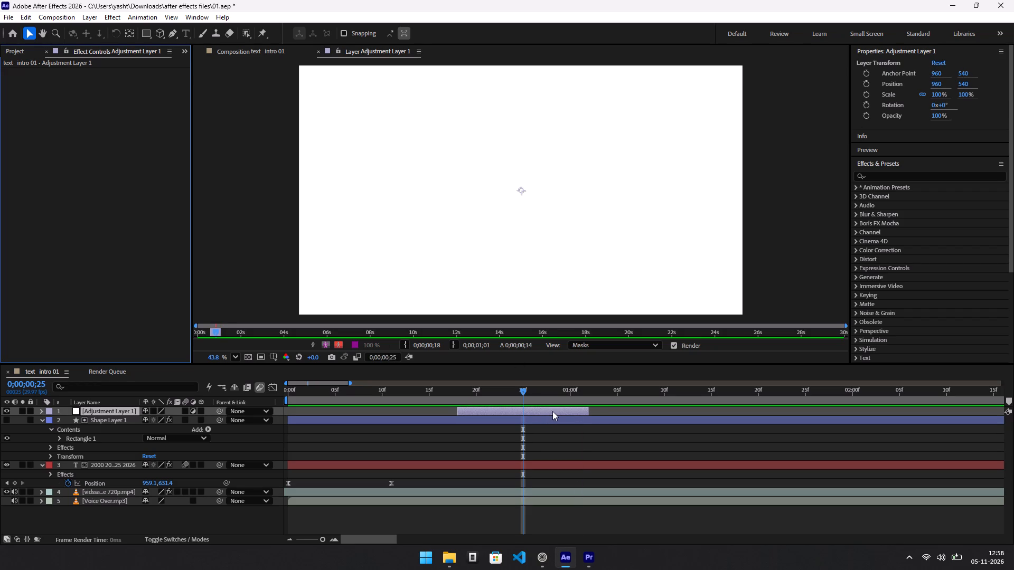
Step frame by frame through Adjustment Layer 1 from 0;00;00;18 to 0;00;01;02 and back to its midpoint at 0;00;00;25.
left_click_drag(525, 390, 457, 389)
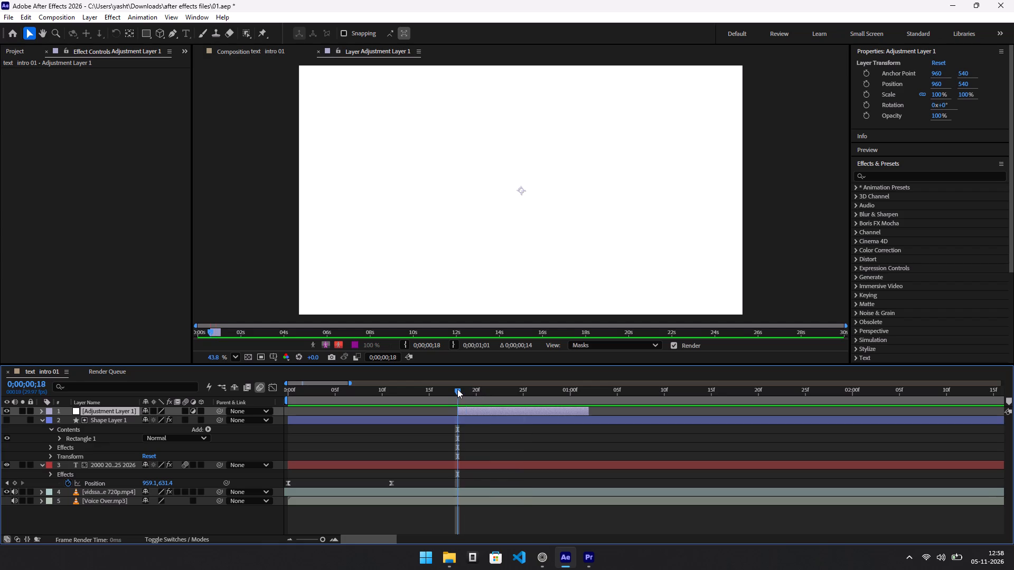
key("ctrl+Right")
key("ctrl+Right")
key("ctrl+Right")
key("ctrl+Right")
key("ctrl+Right")
key("ctrl+Right")
key("ctrl+Right")
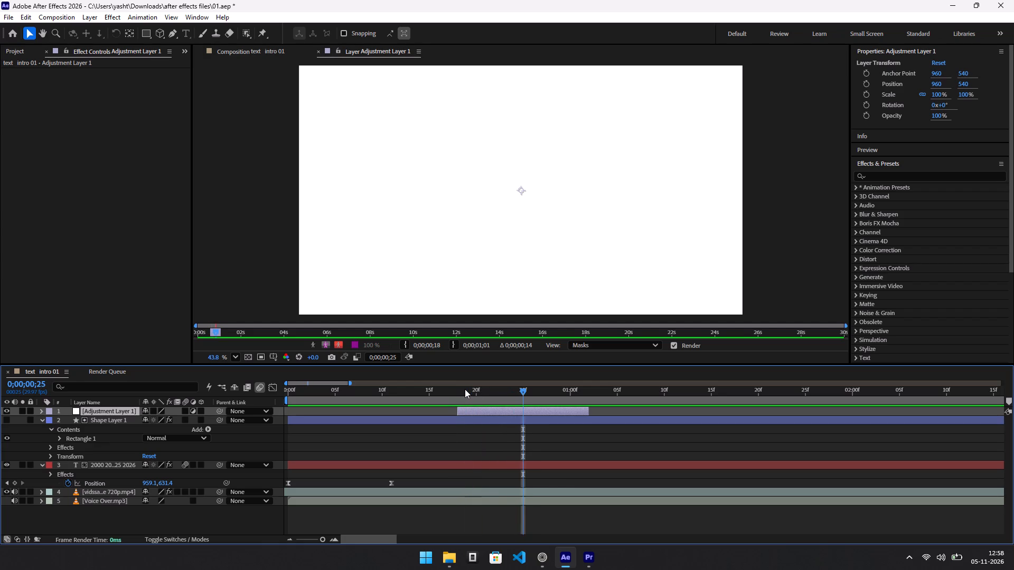
key("ctrl+Right")
key("ctrl+Right")
key("ctrl+Right")
key("ctrl+Right")
key("ctrl+Right")
key("ctrl+Right")
key("ctrl+Right")
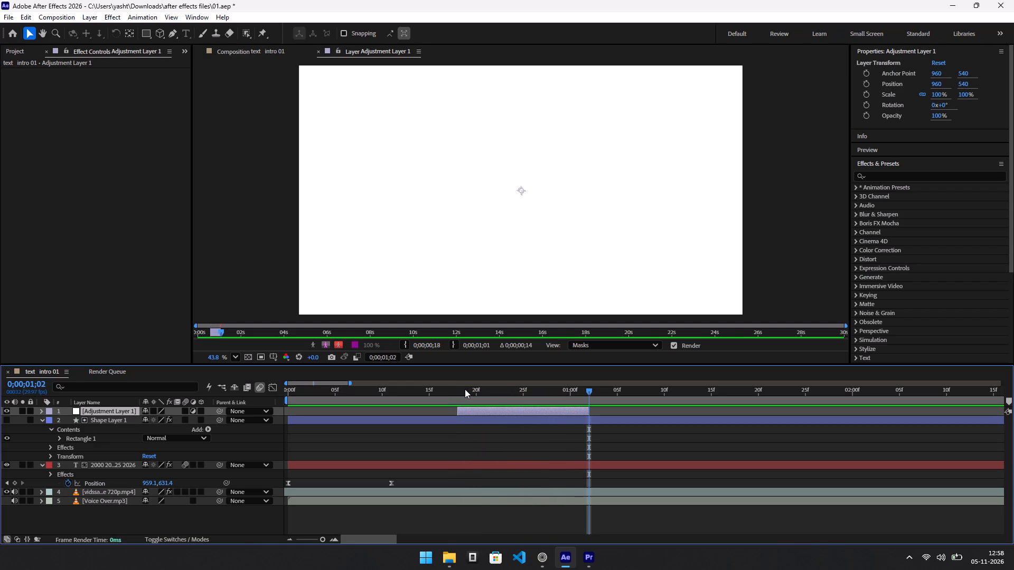
key("ctrl+Left")
key("ctrl+Left")
key("ctrl+Left")
key("ctrl+Left")
key("ctrl+Left")
key("ctrl+Left")
key("ctrl+Left")
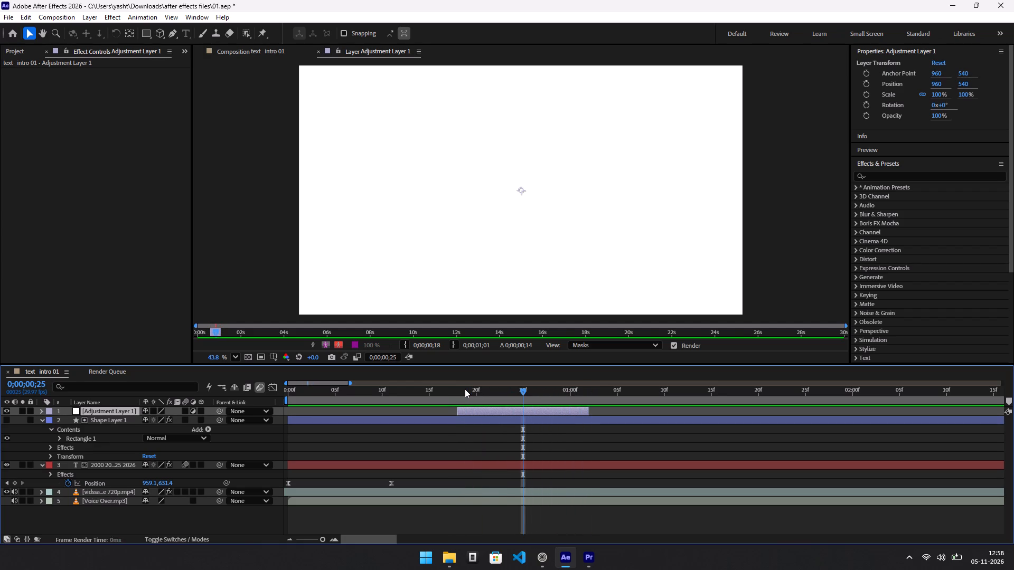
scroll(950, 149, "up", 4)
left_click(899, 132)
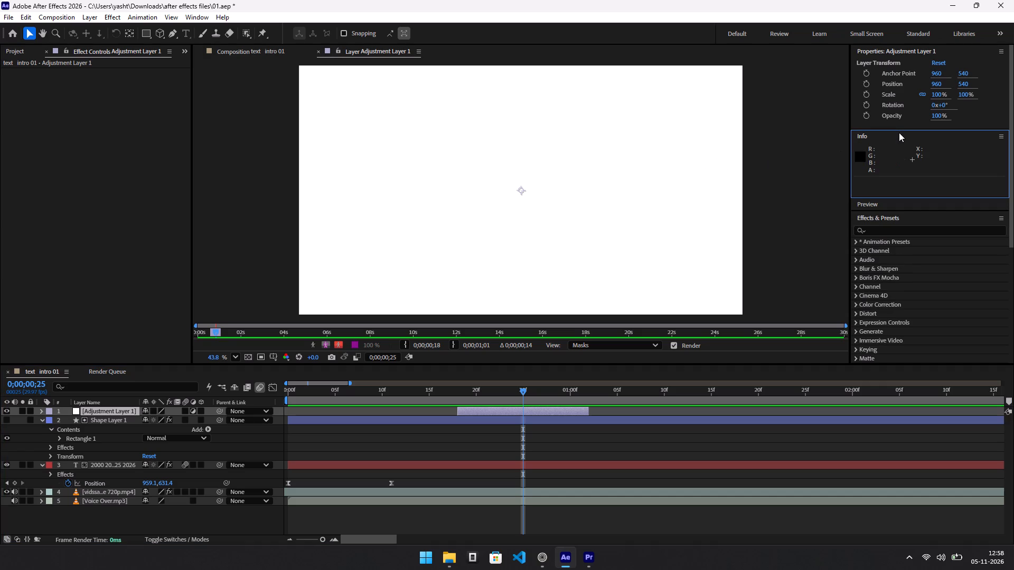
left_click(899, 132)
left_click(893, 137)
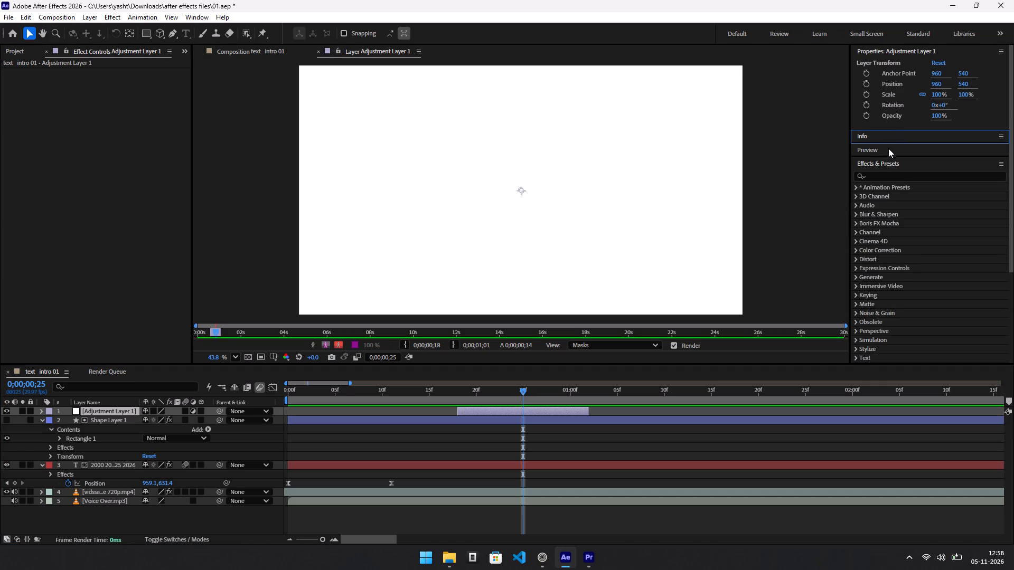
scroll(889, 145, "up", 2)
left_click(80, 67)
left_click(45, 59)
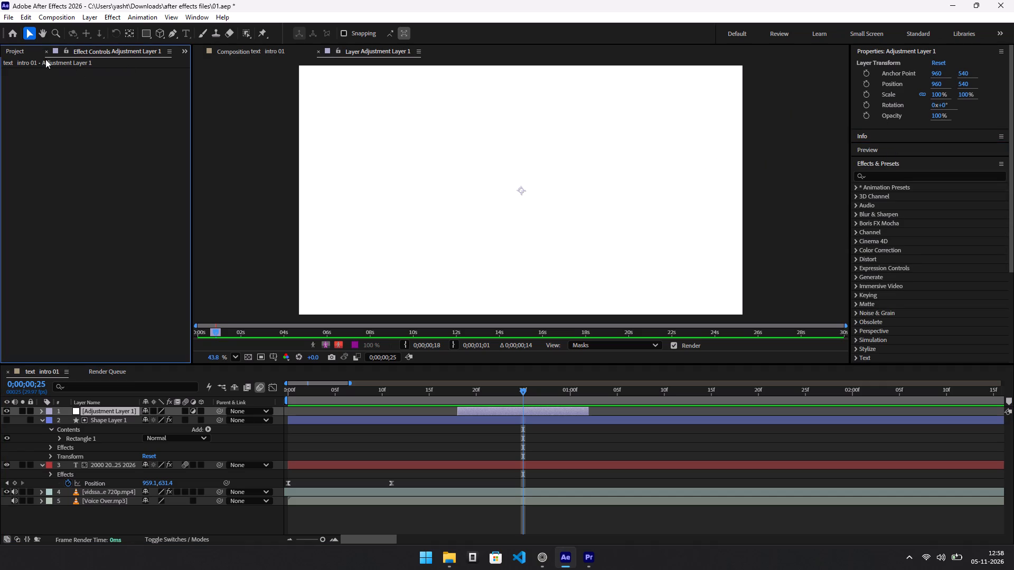
Dock the Effect Controls panel as a separate area beneath the Project panel.
left_click(11, 53)
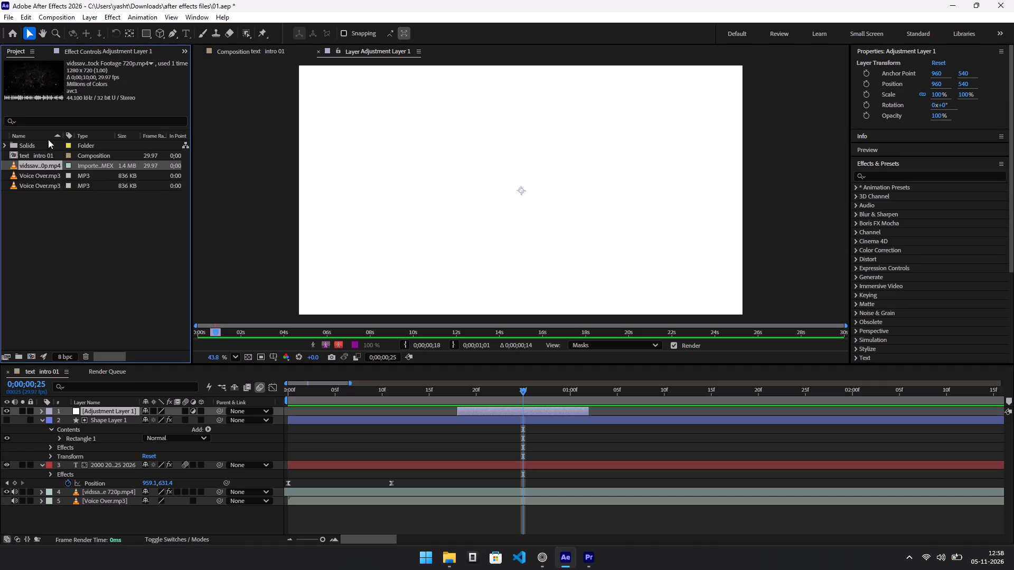
left_click_drag(86, 52, 62, 301)
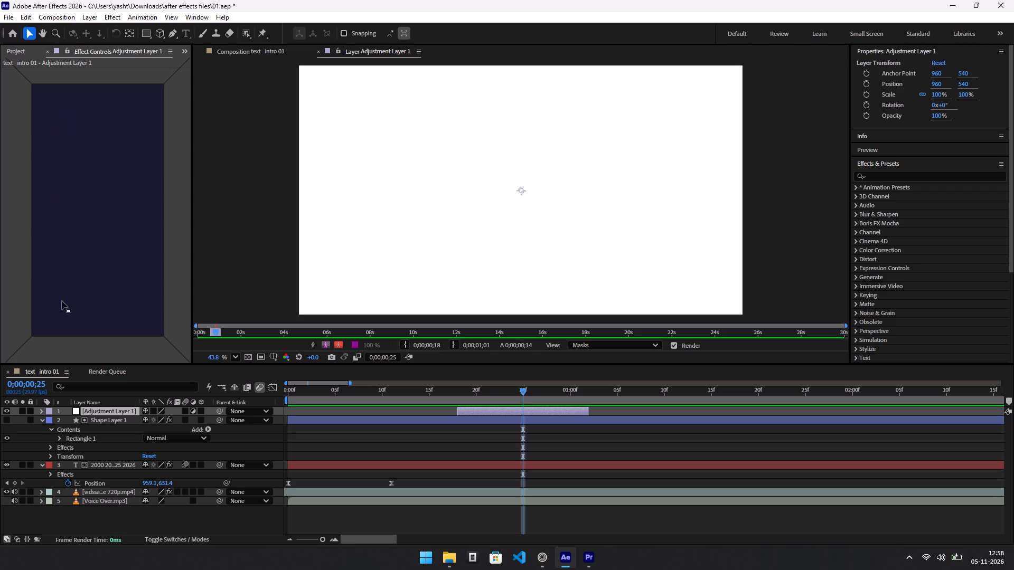
left_click_drag(62, 301, 74, 351)
triple_click(62, 226)
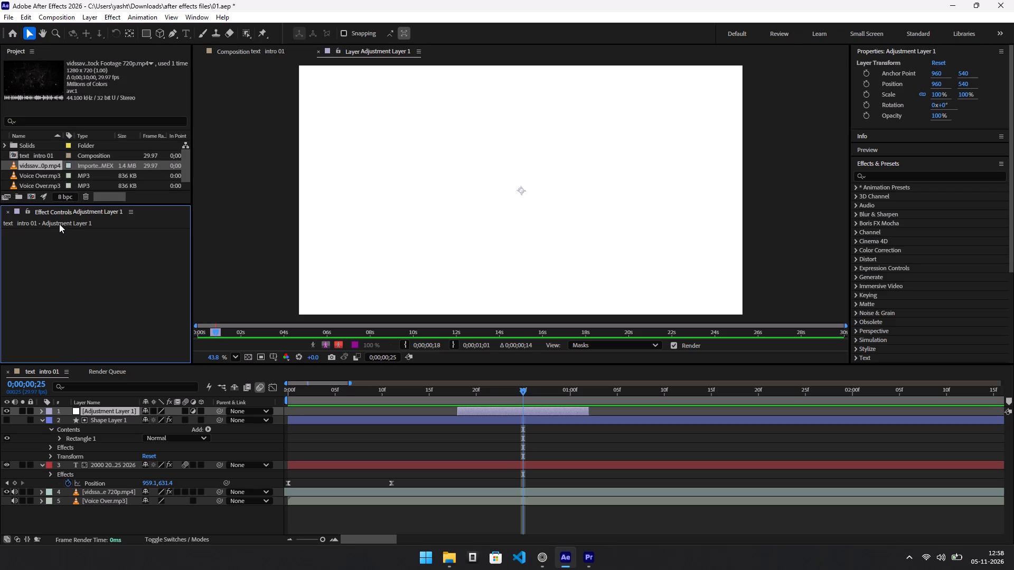
left_click(59, 221)
left_click(72, 214)
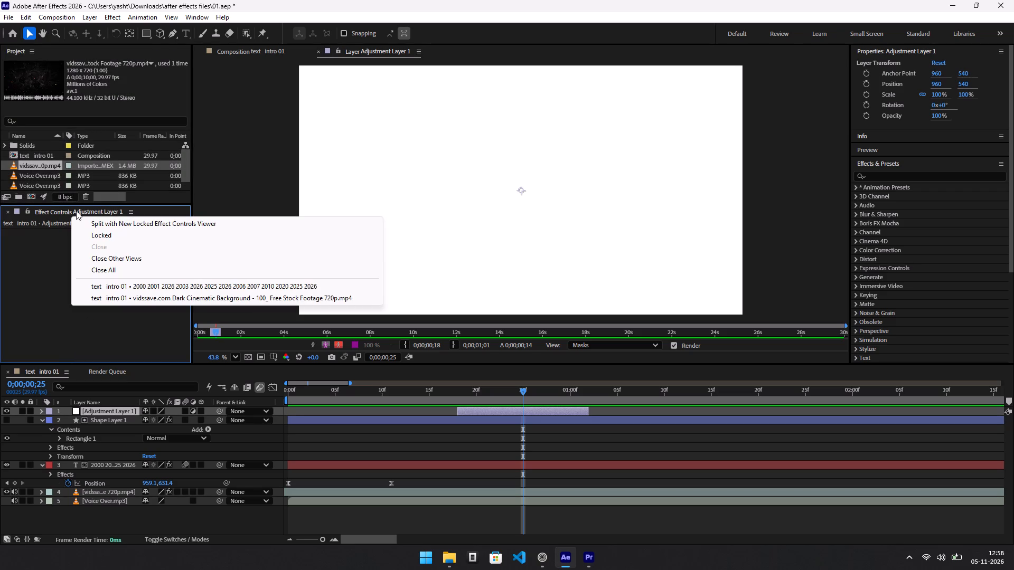
left_click(35, 285)
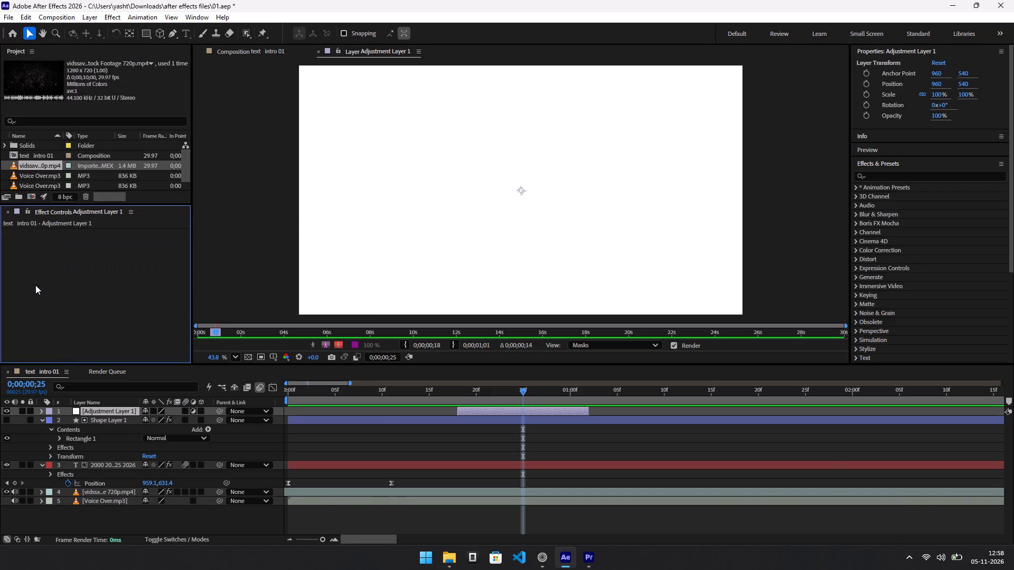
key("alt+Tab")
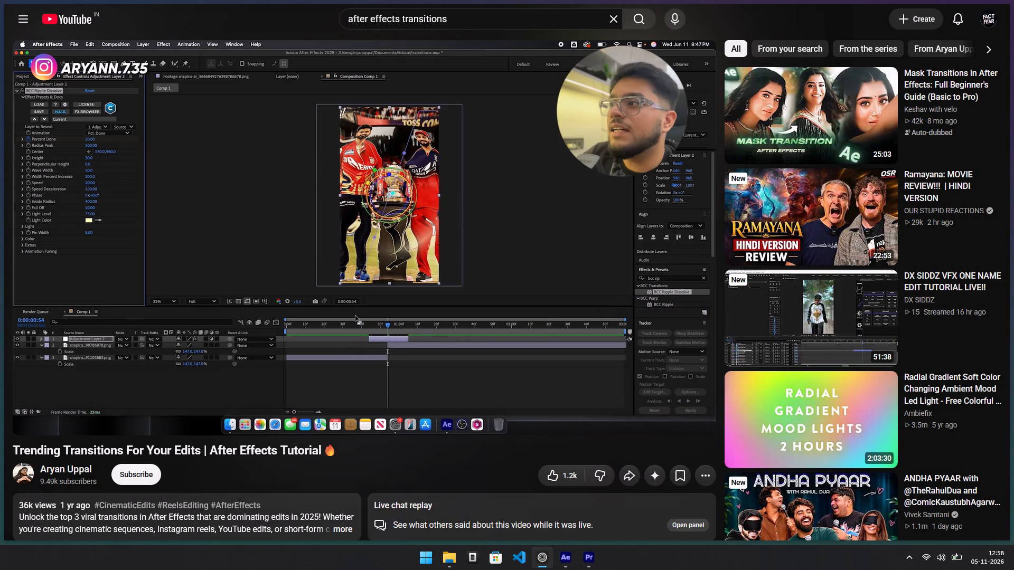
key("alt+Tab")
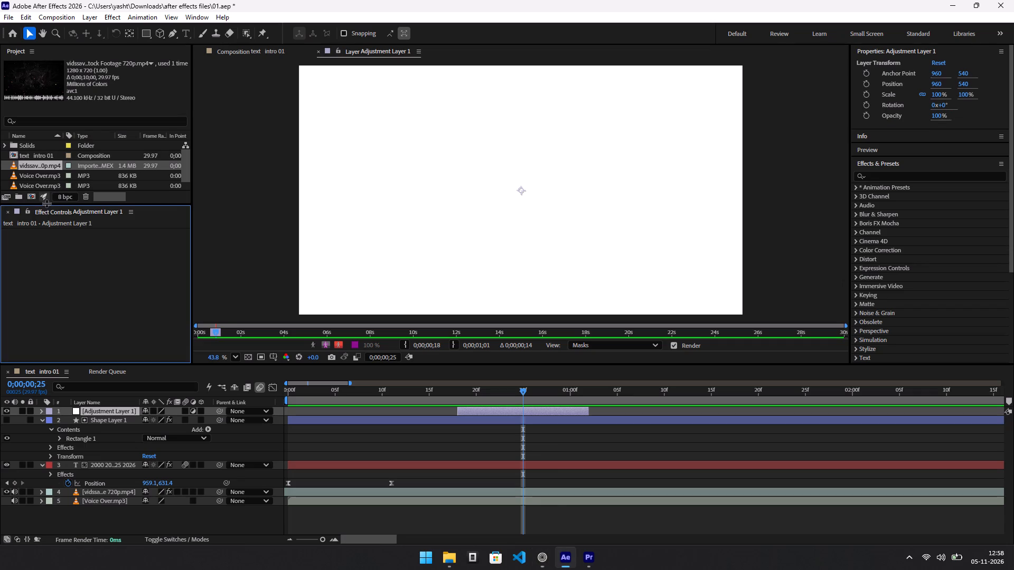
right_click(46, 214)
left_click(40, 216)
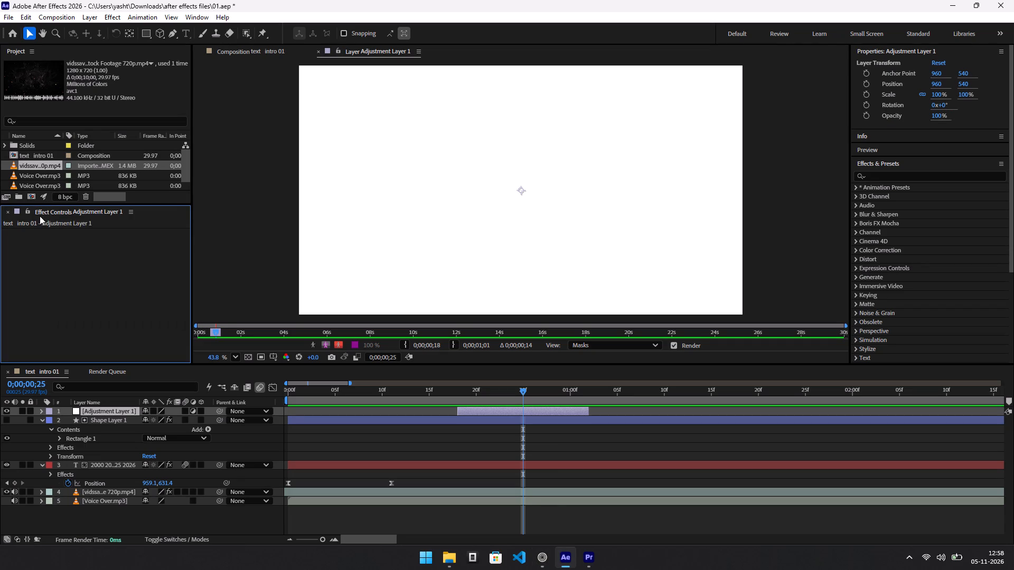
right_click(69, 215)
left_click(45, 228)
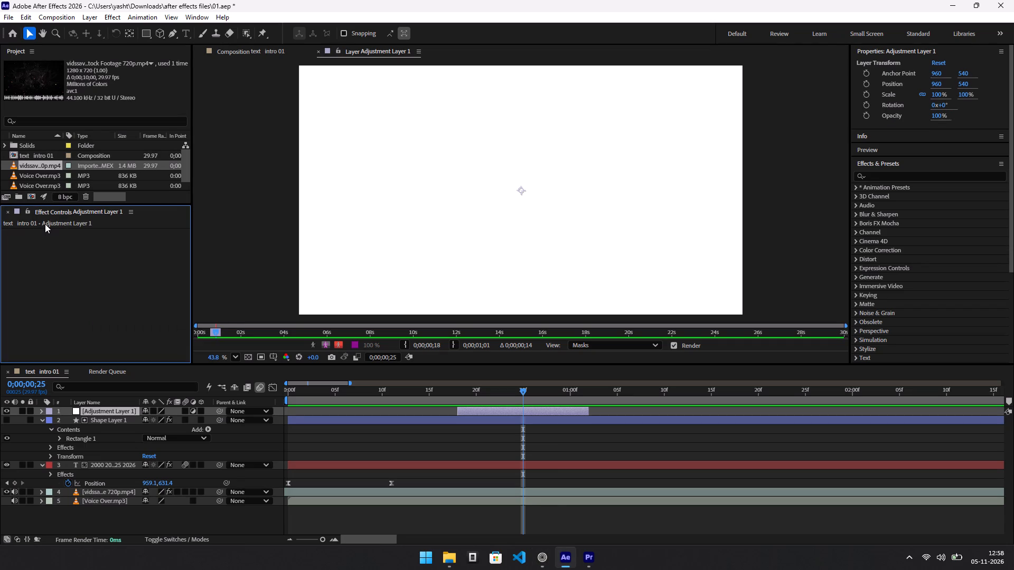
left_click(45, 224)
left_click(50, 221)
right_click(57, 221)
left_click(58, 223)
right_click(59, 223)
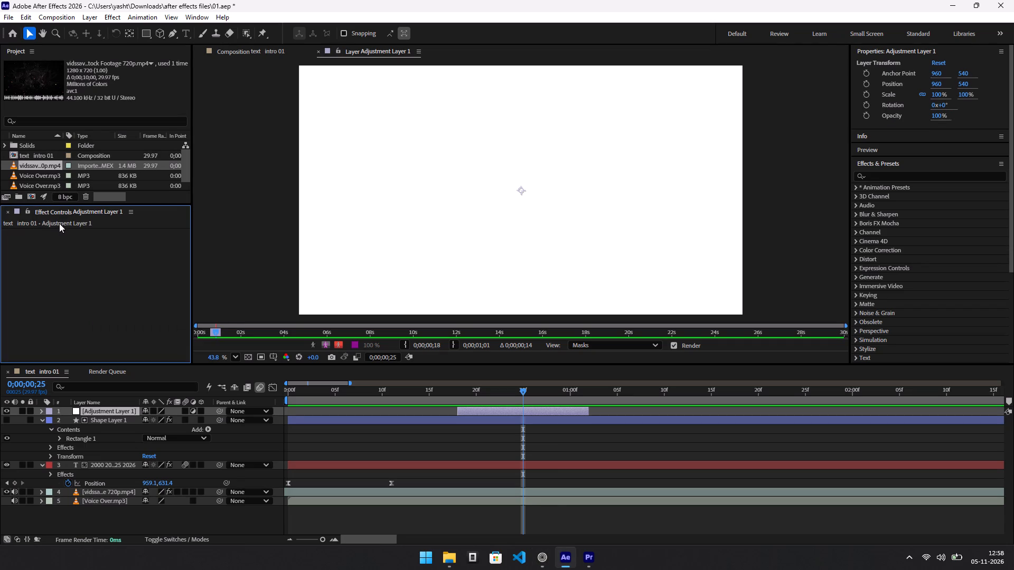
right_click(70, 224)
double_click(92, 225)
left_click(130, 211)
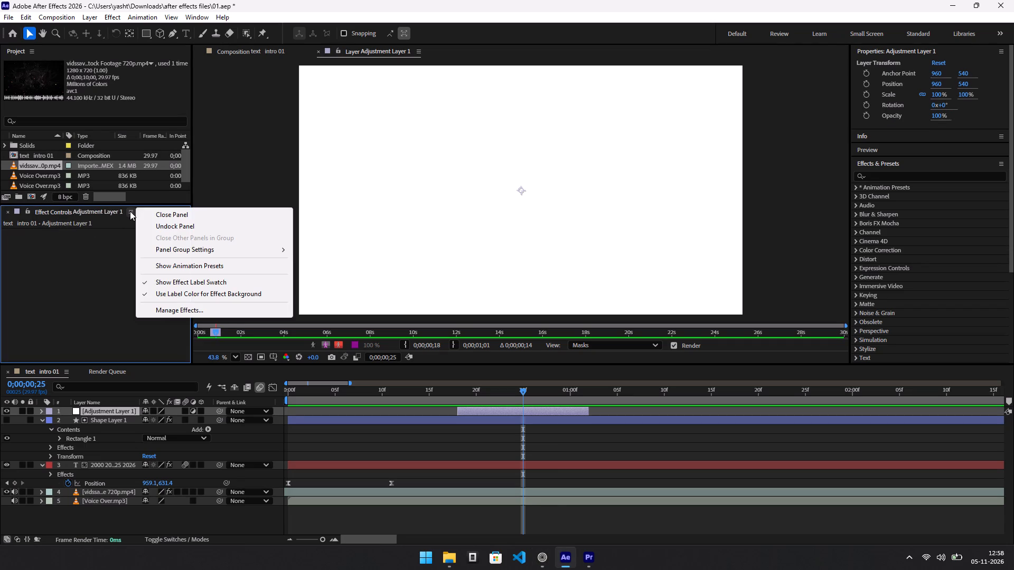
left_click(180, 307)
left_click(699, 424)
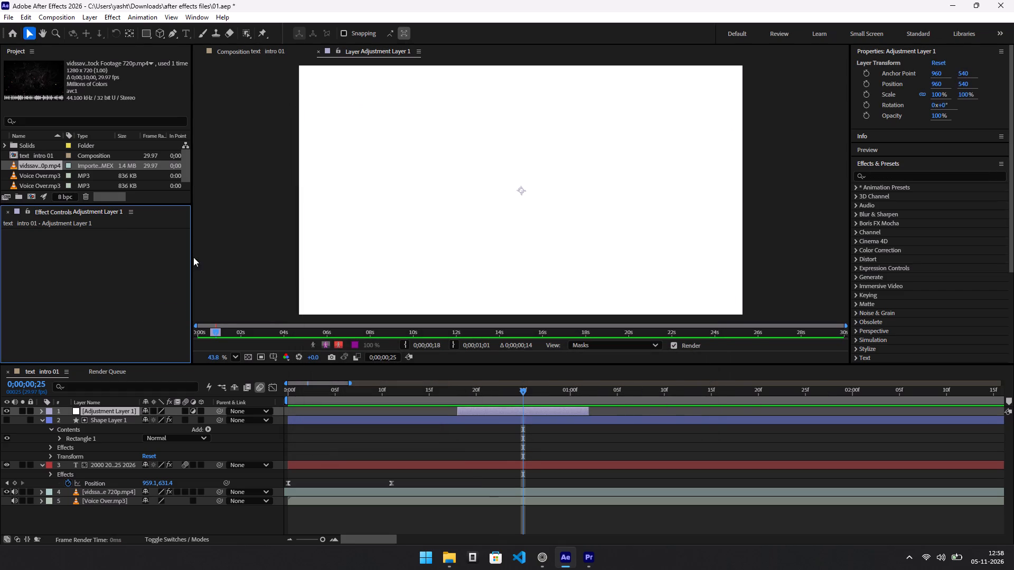
Turn on the display of animation presets in Effect Controls for Adjustment Layer 1.
left_click(132, 212)
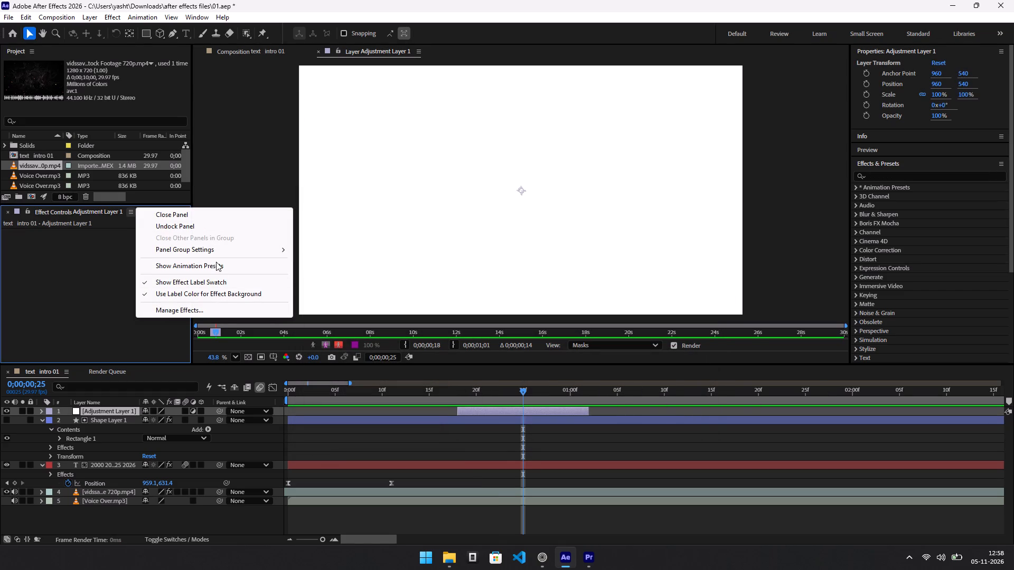
left_click(222, 265)
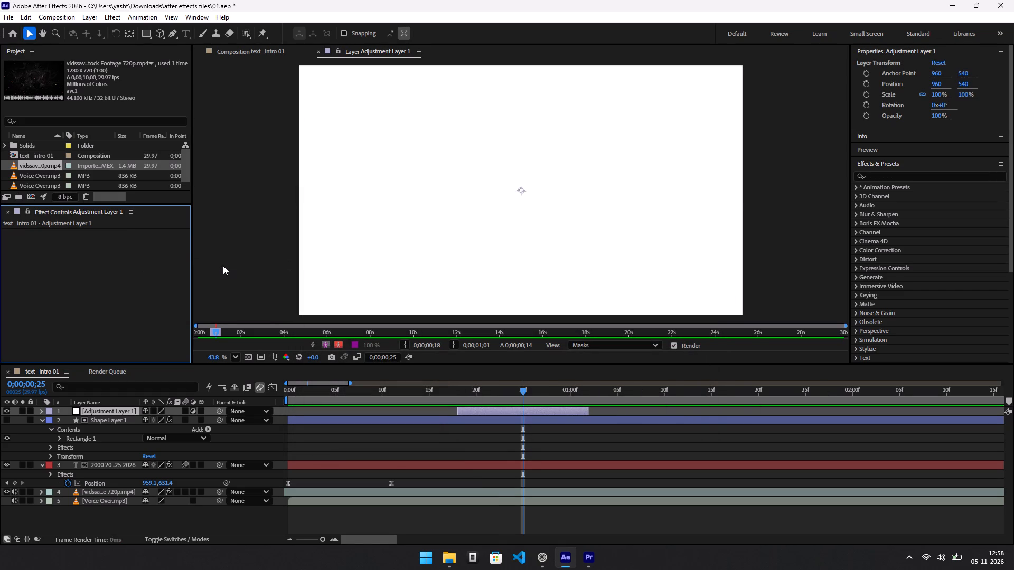
left_click(130, 215)
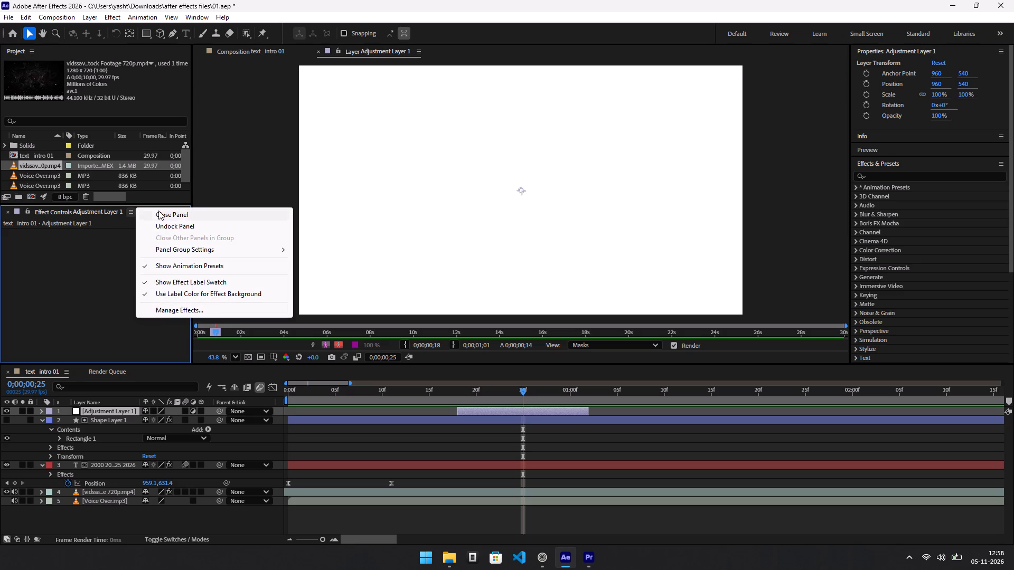
left_click(96, 249)
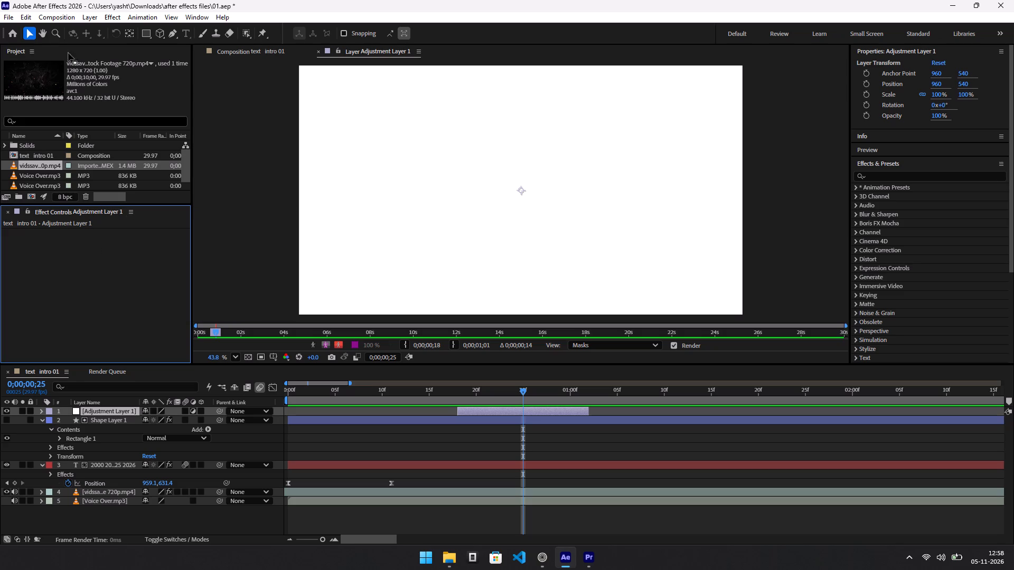
Switch the viewer from the Adjustment Layer 1 layer view back to the text intro 01 composition.
scroll(67, 165, "down", 3)
scroll(67, 165, "up", 2)
scroll(67, 165, "down", 2)
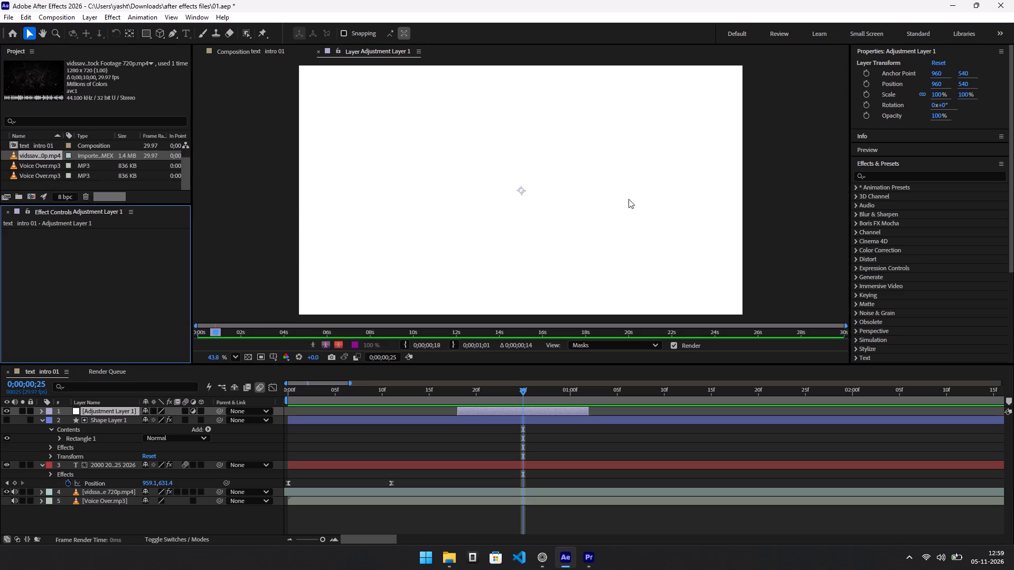
scroll(118, 281, "up", 2)
left_click(242, 51)
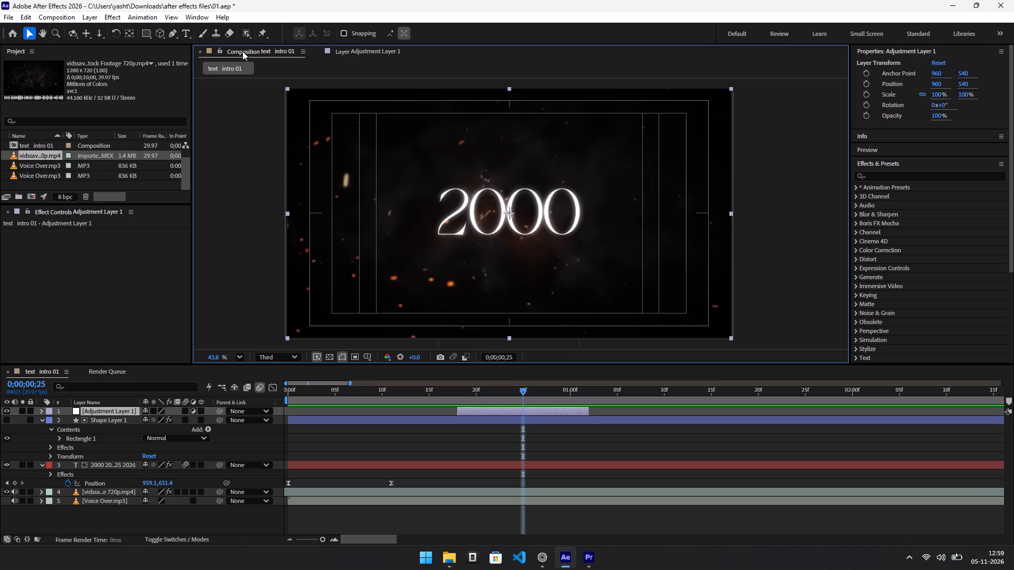
left_click(348, 52)
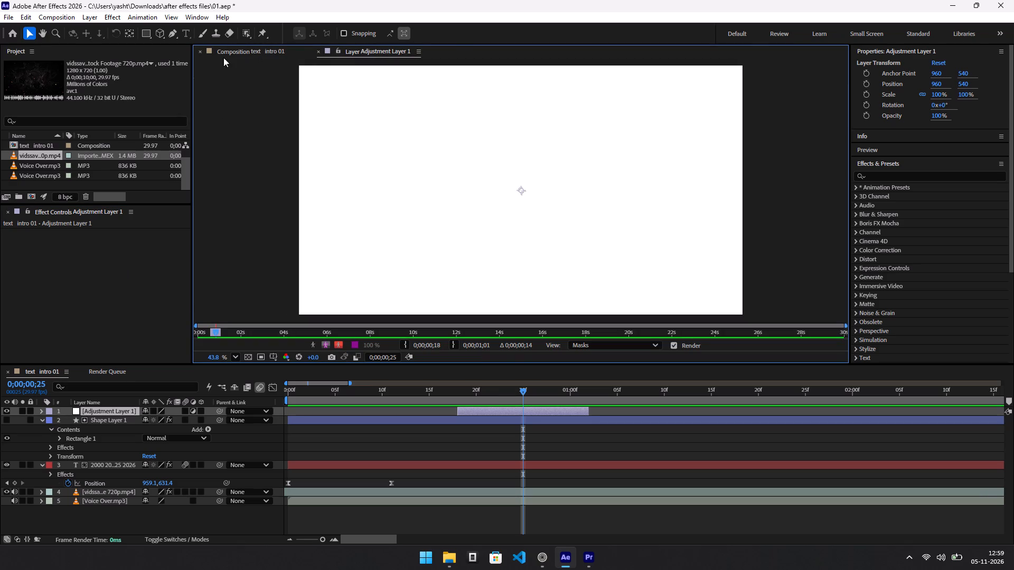
left_click(233, 53)
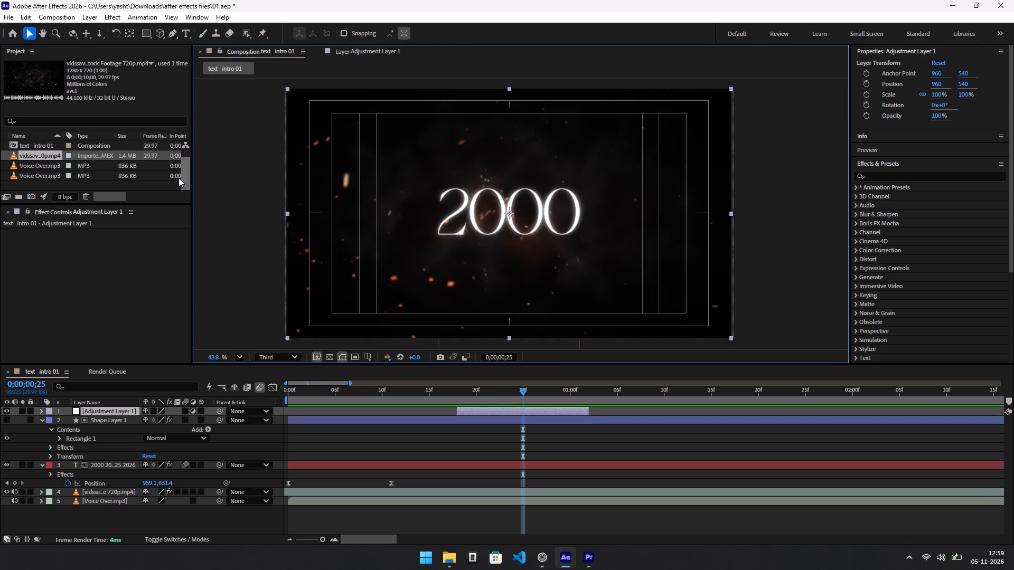
left_click(45, 214)
left_click(398, 237)
Move the playhead to 0;00;00;24 and compare the Effect Controls of Shape Layer 1 and Adjustment Layer 1, ending on the adjustment layer.
left_click_drag(498, 392, 510, 396)
double_click(534, 407)
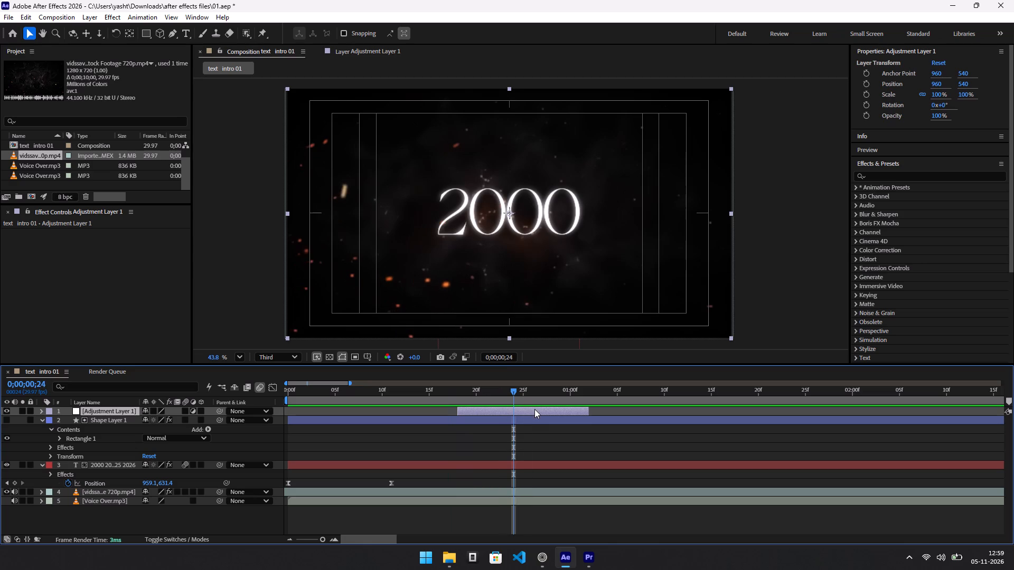
left_click(534, 412)
left_click(524, 422)
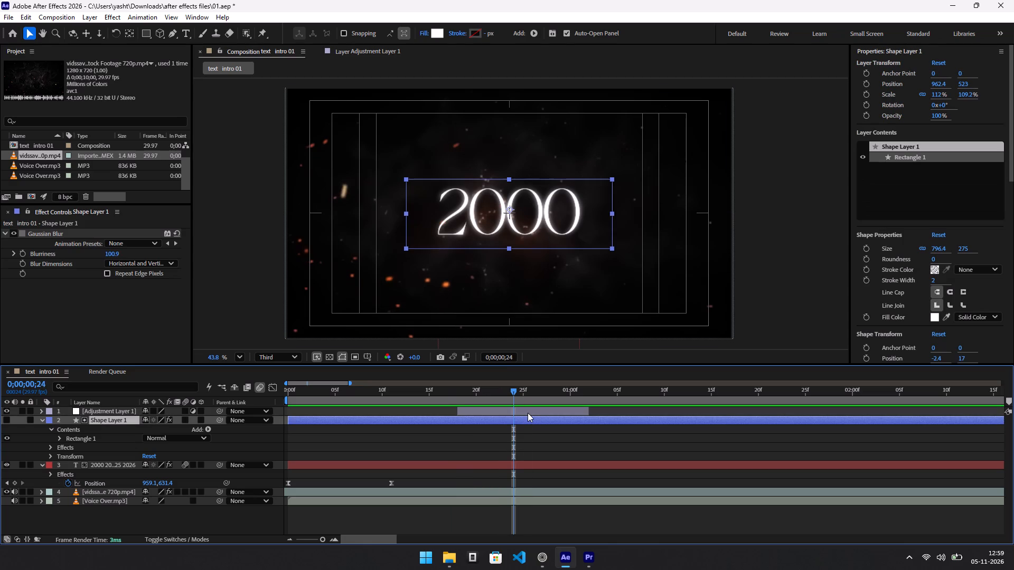
left_click(528, 413)
left_click(528, 421)
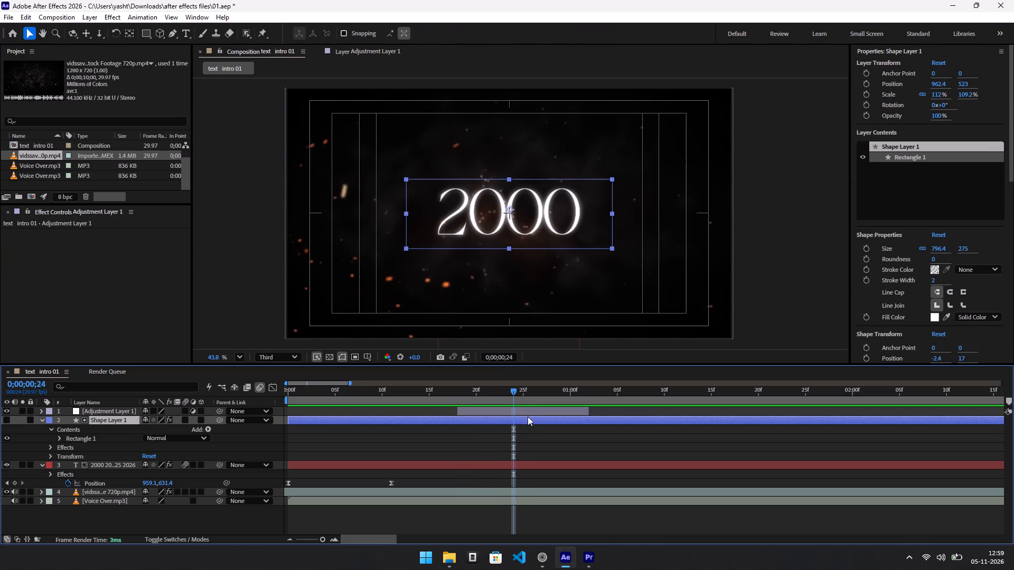
left_click(528, 408)
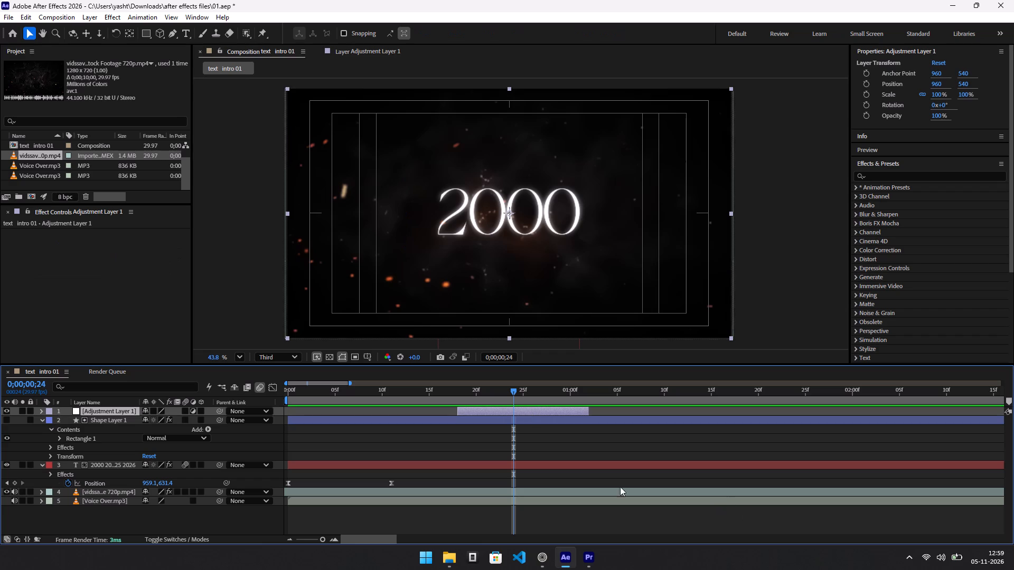
left_click(531, 418)
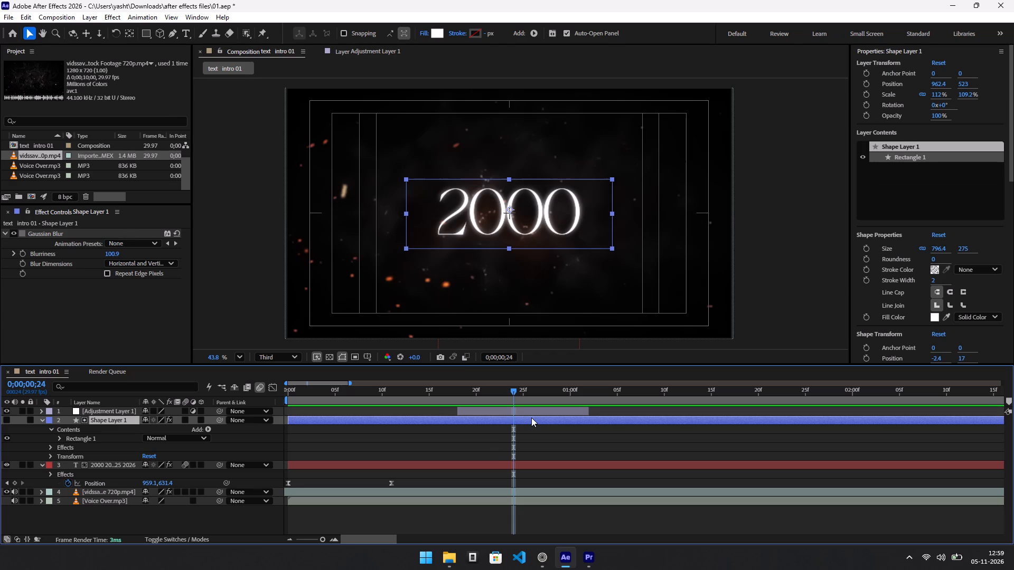
left_click(531, 408)
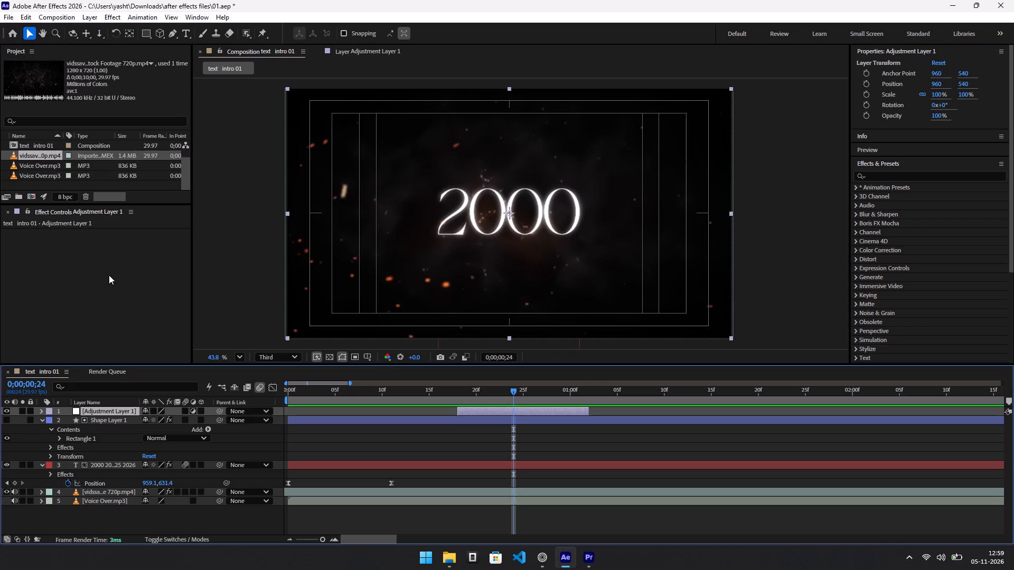
Switch to the YouTube tutorial, rewind to 2:04 and rewatch how BCC Ripple Dissolve is applied to the adjustment layer, pausing at 2:07.
key("alt+Tab")
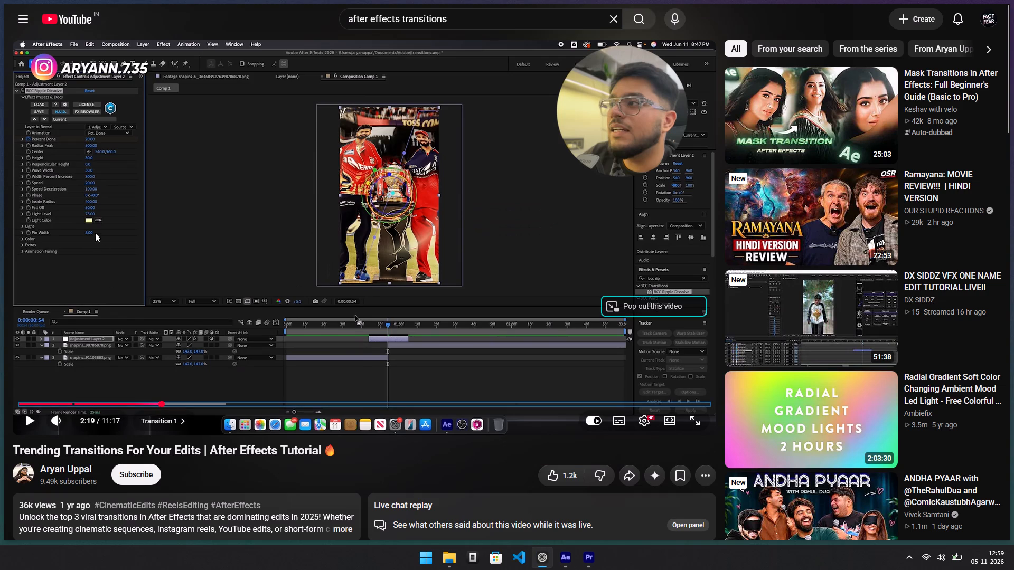
key("Left")
key("Left")
key("Left")
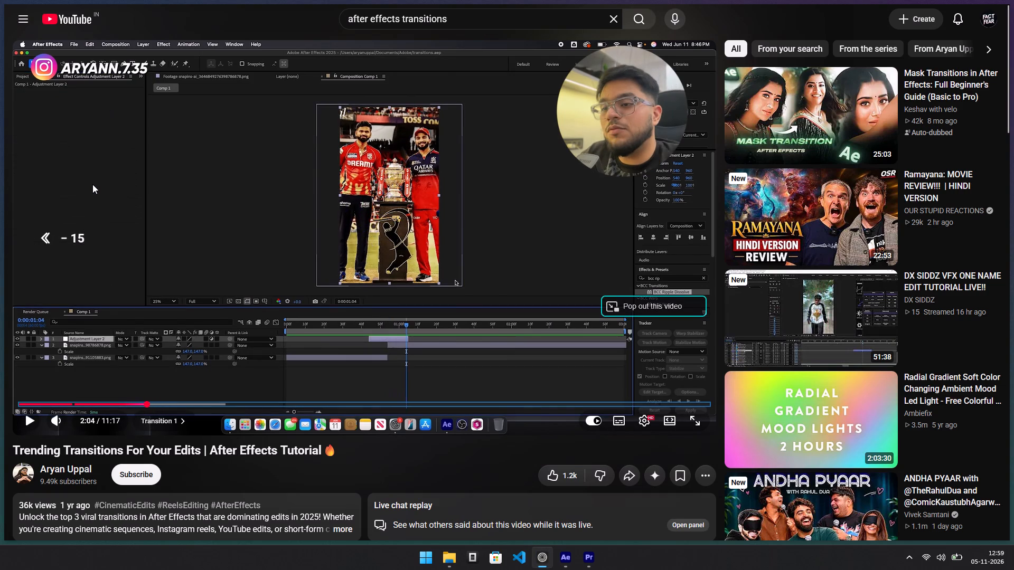
key("space")
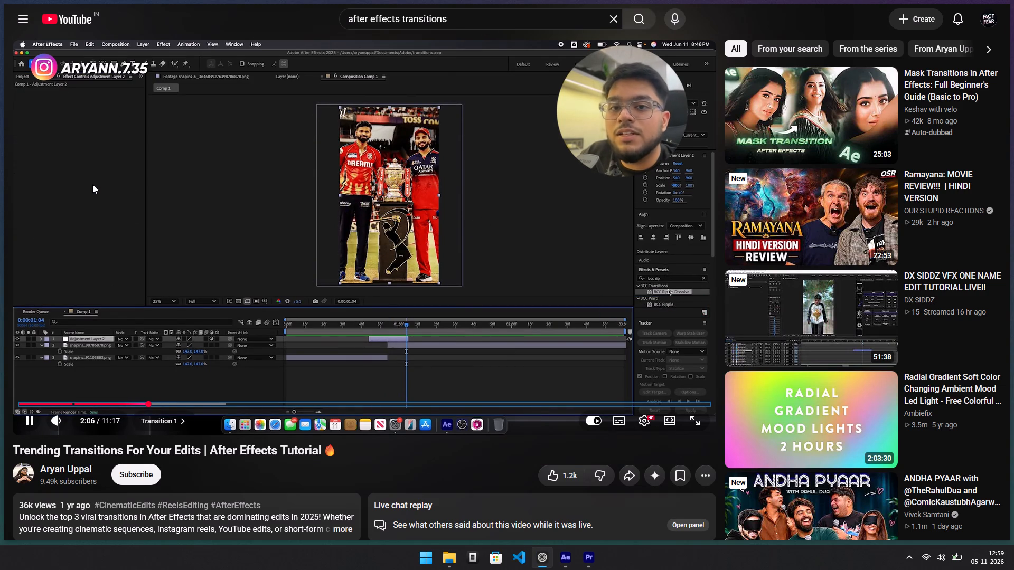
key("space")
key("space")
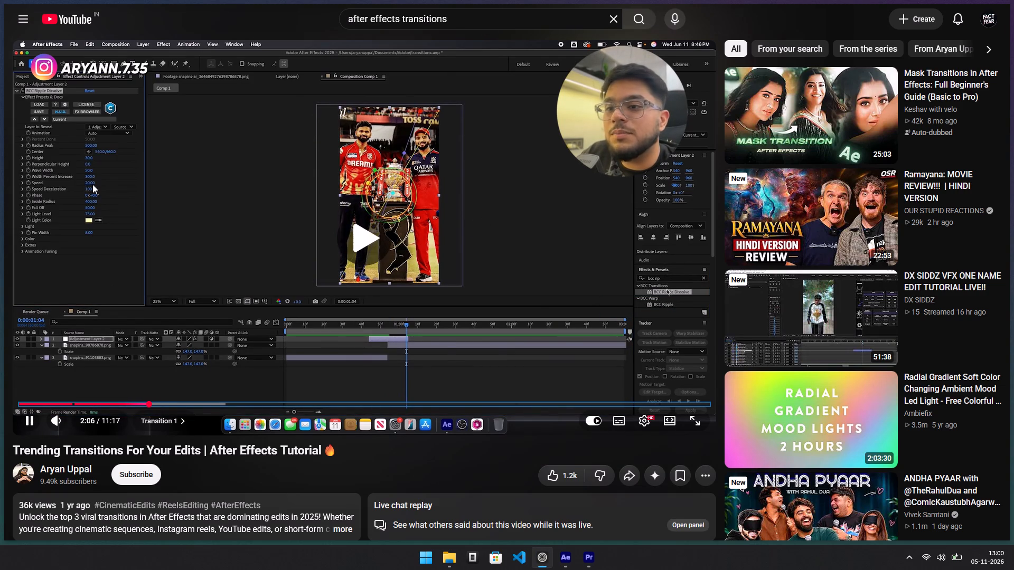
key("space")
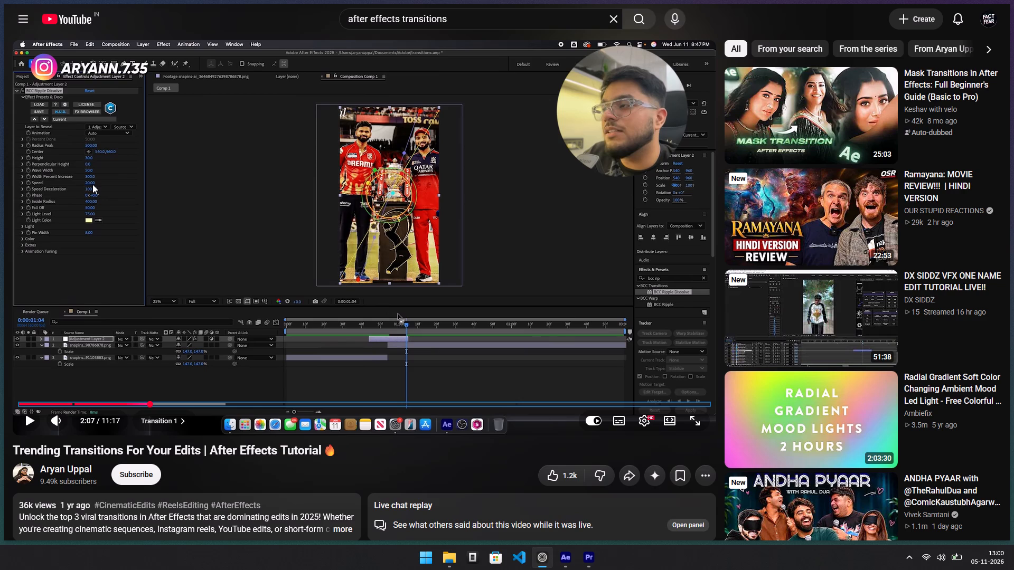
Switch back to After Effects, search Effects & Presets for "bcc", and clear the search.
key("alt+Tab")
left_click(869, 179)
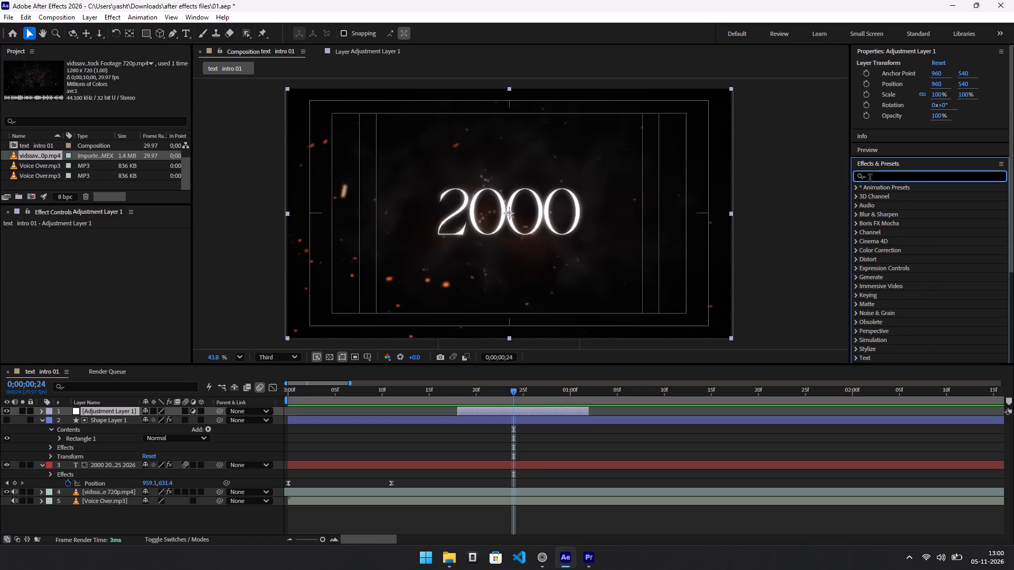
type("bcc")
key("space")
key("BackSpace")
key("ctrl+BackSpace")
key("ctrl+BackSpace")
key("BackSpace")
key("BackSpace")
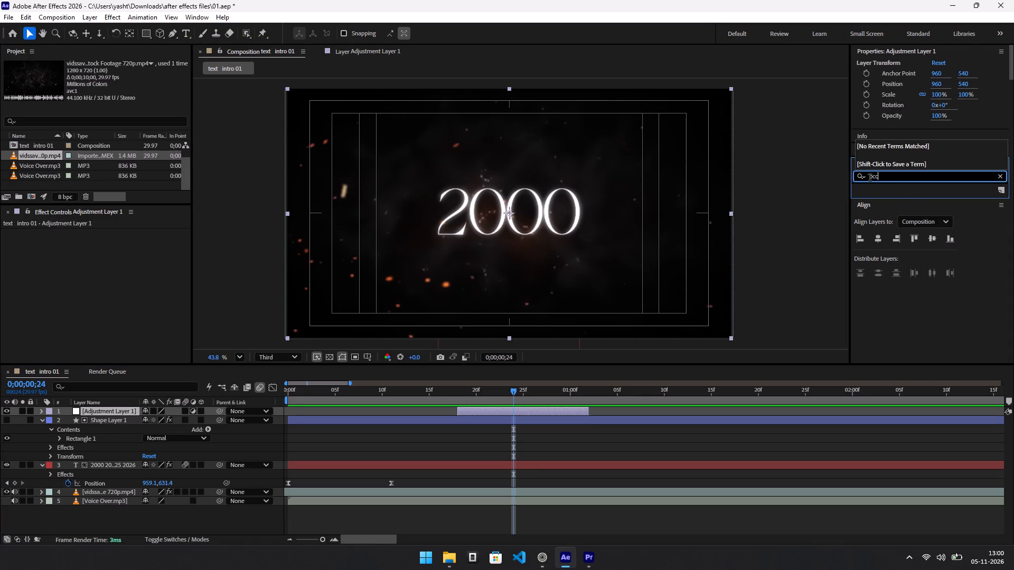
key("BackSpace")
key("BackSpace")
key("BackSpace")
Switch to the Zen browser and search Google in a new tab for "bcc ripple dissolve effect".
left_click(540, 560)
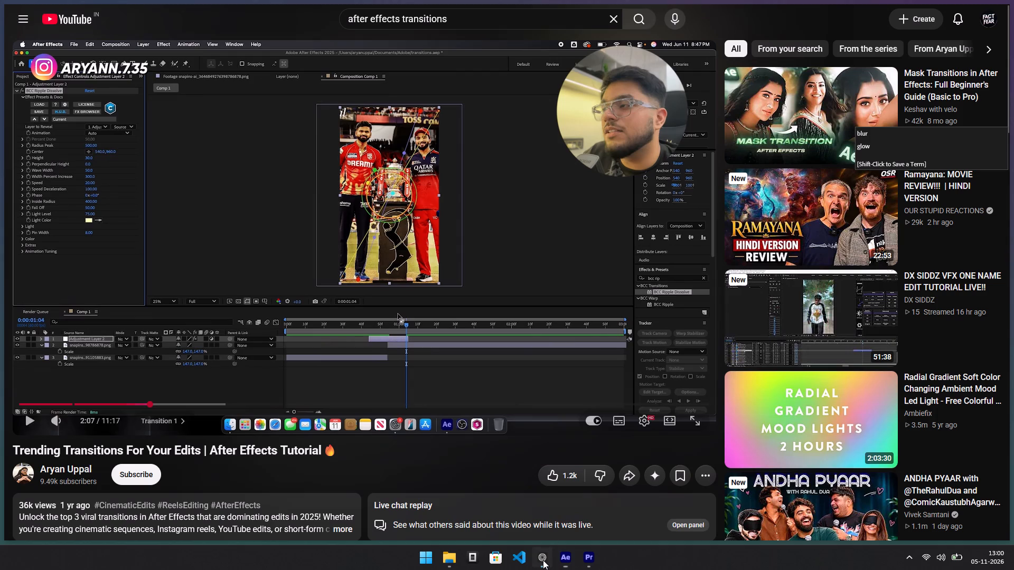
left_click(67, 128)
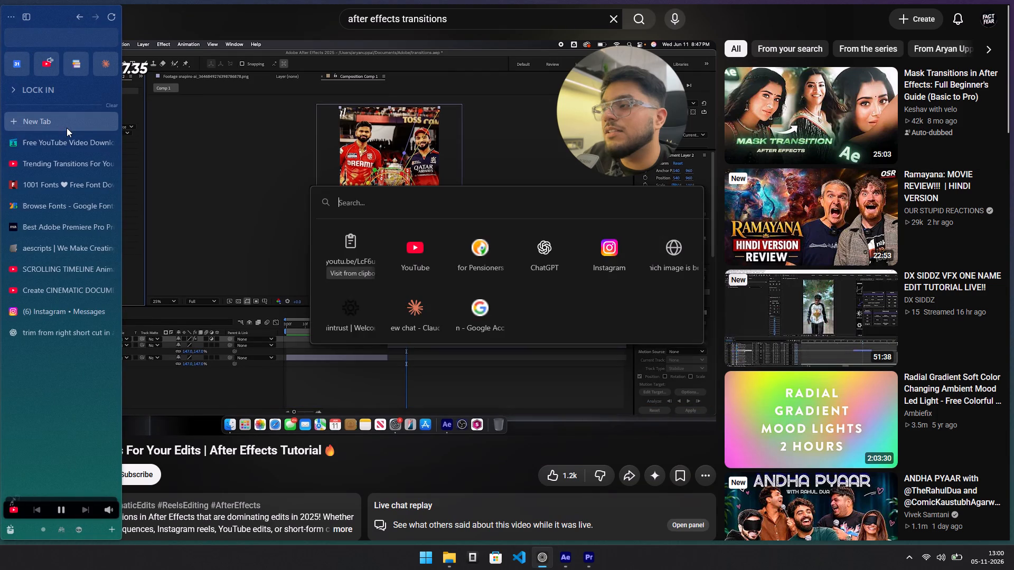
type("bcc ripple")
key("space")
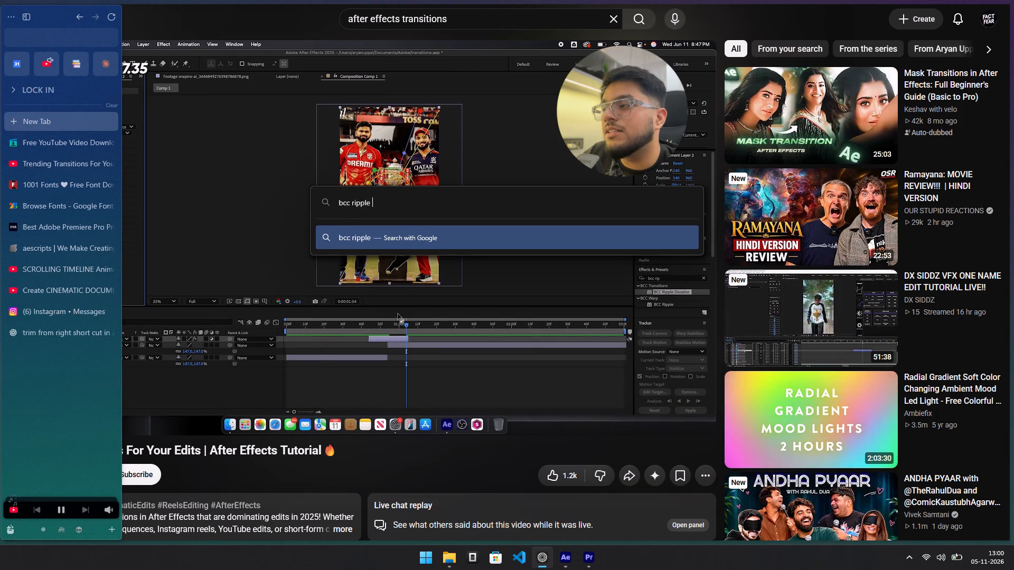
type("disolve")
key("space")
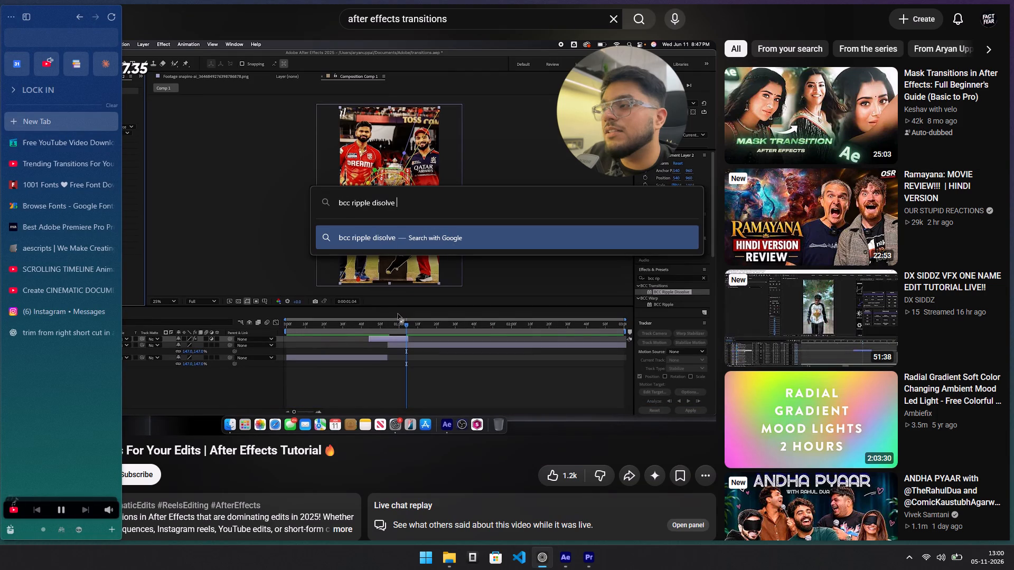
key("ctrl+BackSpace")
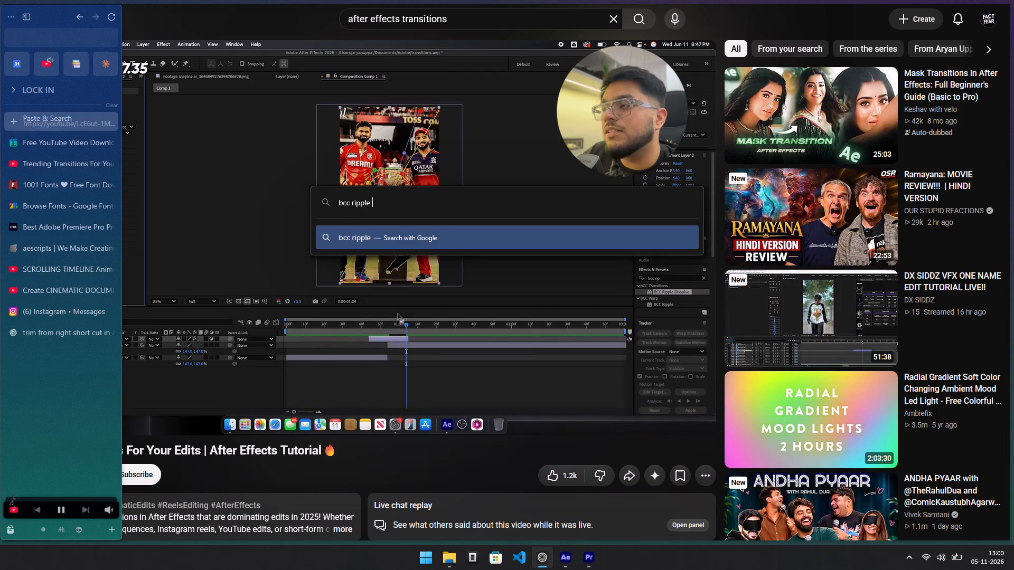
type("dissolve")
key("space")
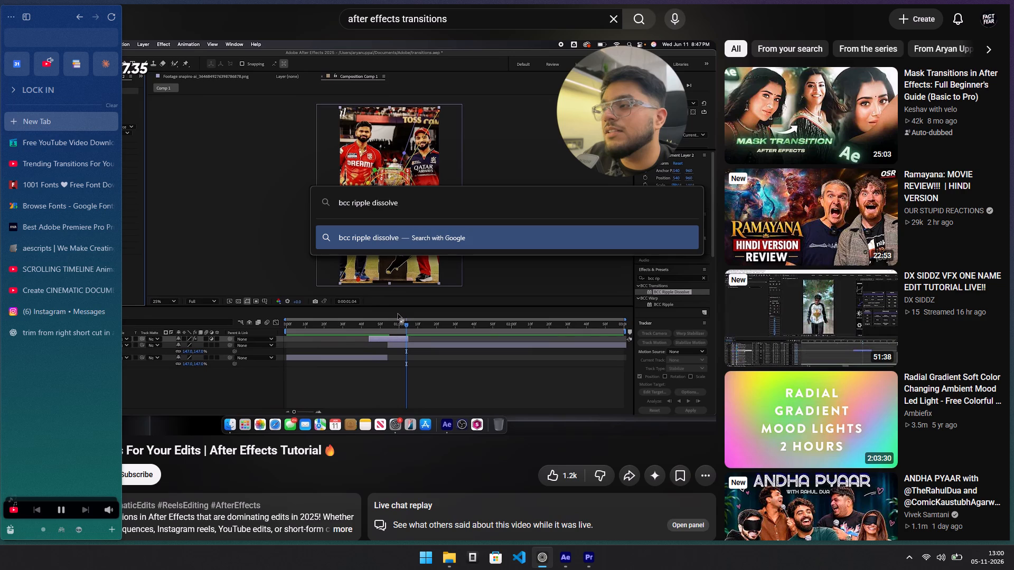
type("effect")
key("Return")
key("s")
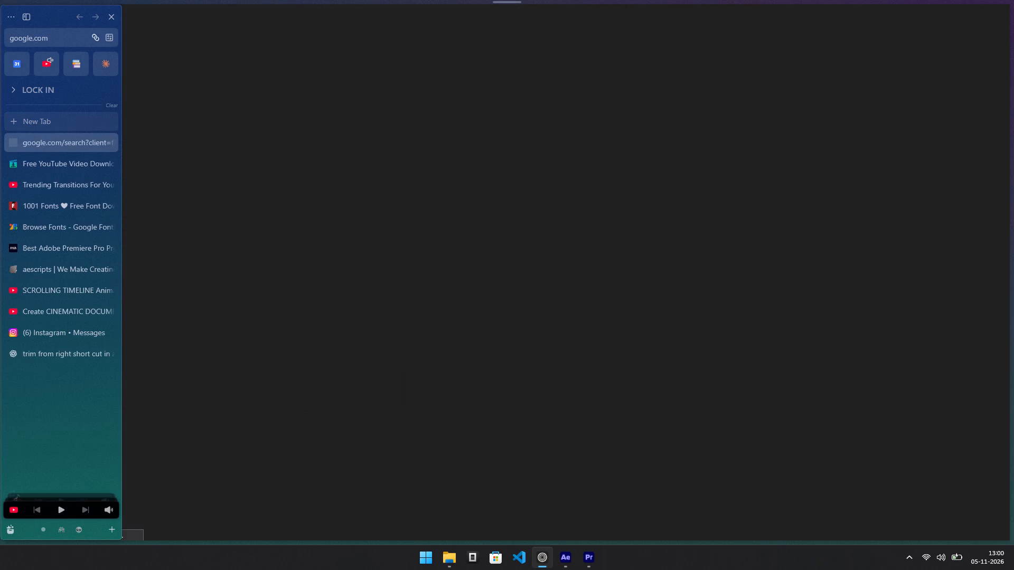
Open the Boris FX page on BCC Ripple Dissolve and skim its description and filter settings.
left_click(270, 118)
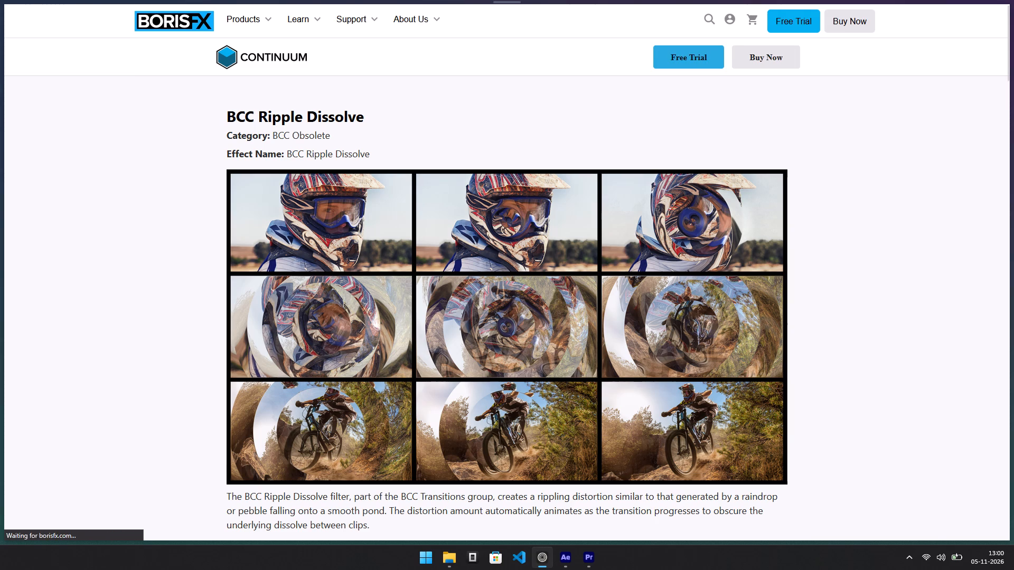
scroll(588, 157, "down", 8)
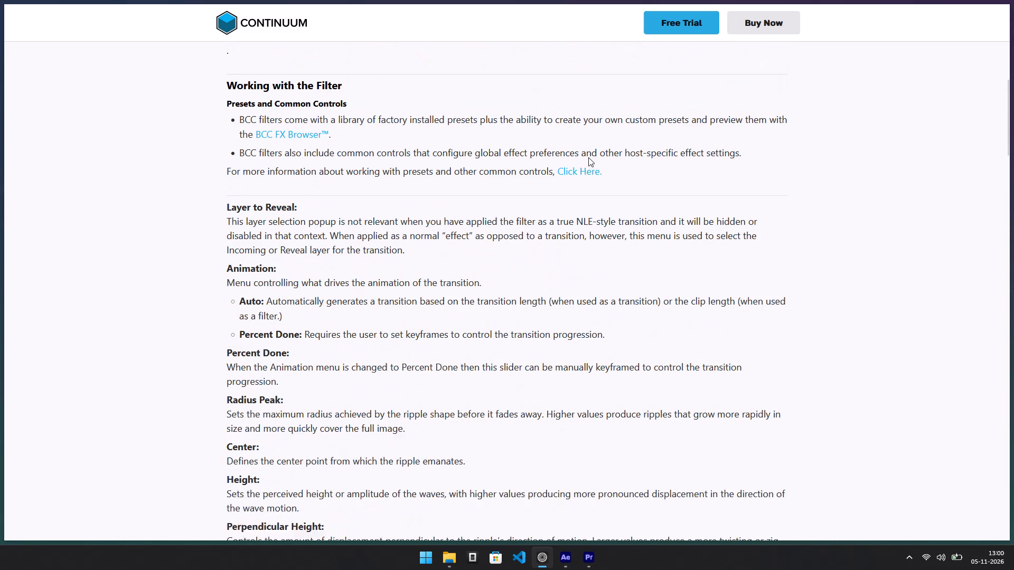
Return to the Trending Transitions tutorial tab and play it on from 2:07 to about 2:10.
left_click(62, 182)
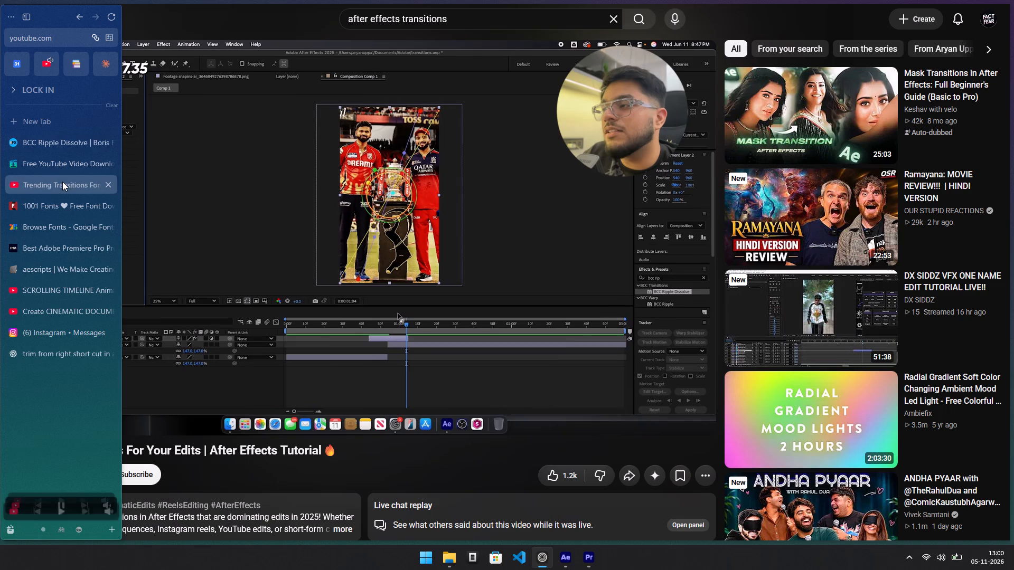
key("space")
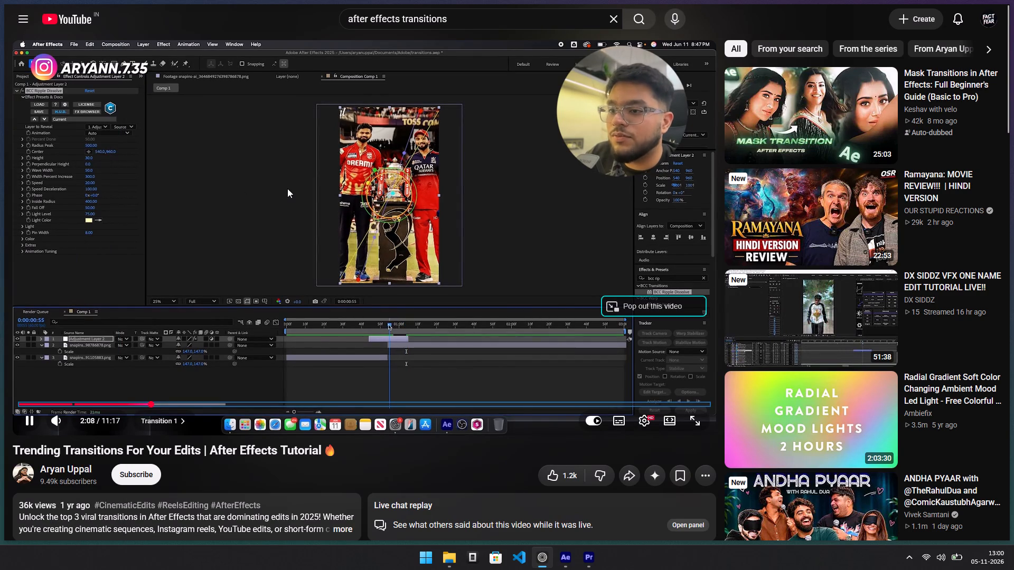
key("space")
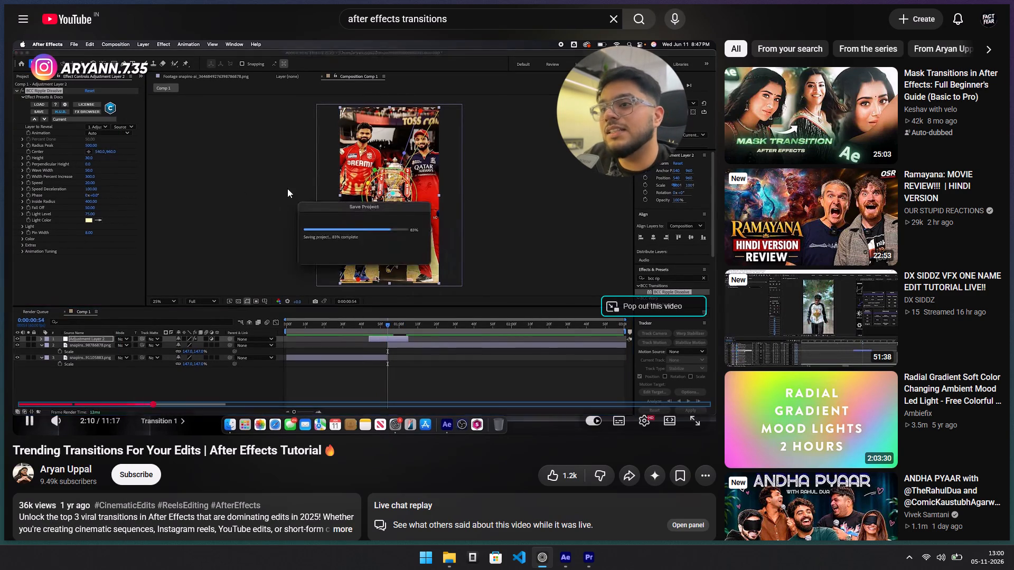
Leave the transitions tutorial and bring up the Boris FX Continuum Plug-ins download page for Windows.
left_click(62, 148)
scroll(257, 141, "up", 3)
left_click(120, 130)
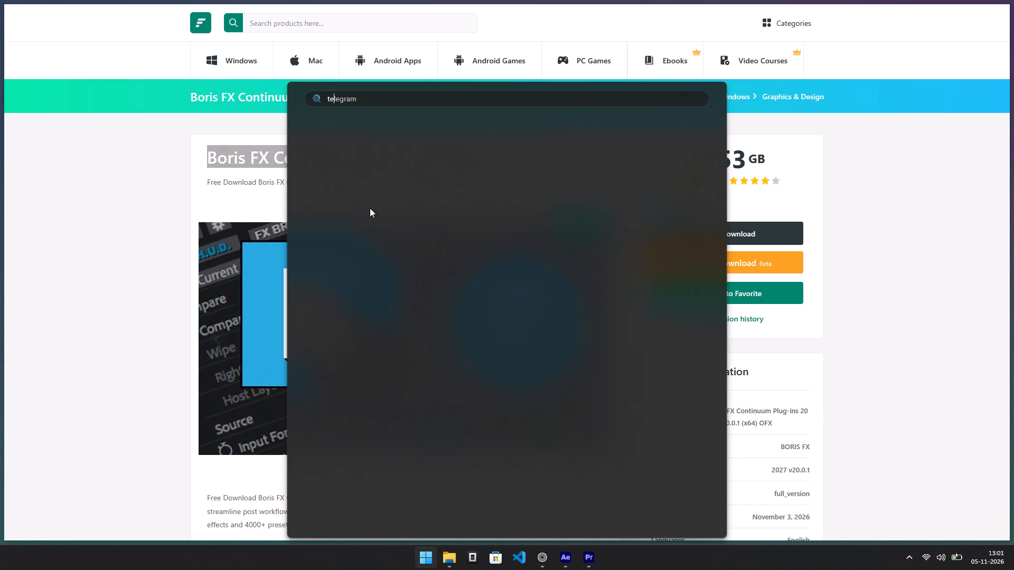
Launch the Telegram app from the system search.
left_click(549, 265)
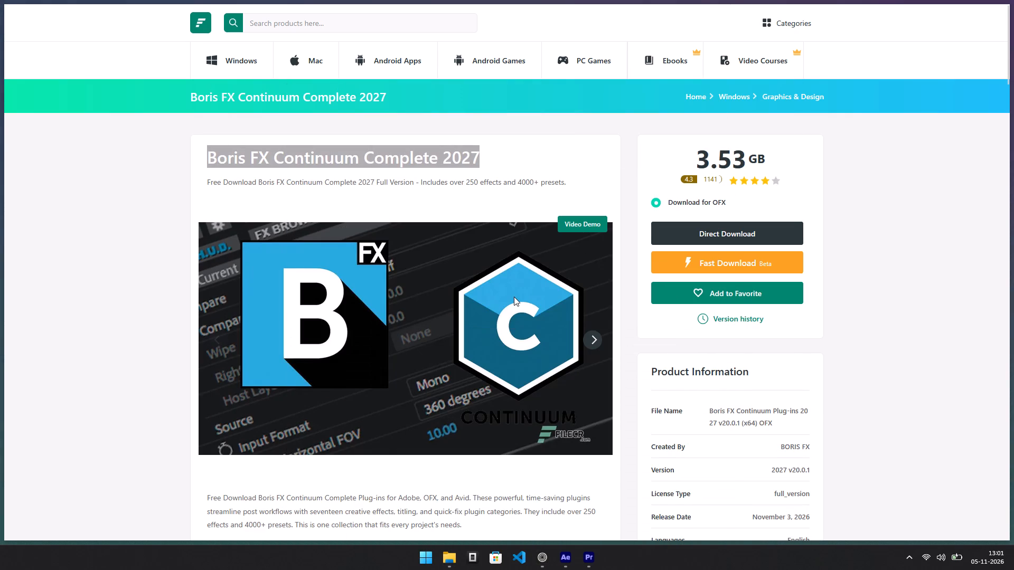
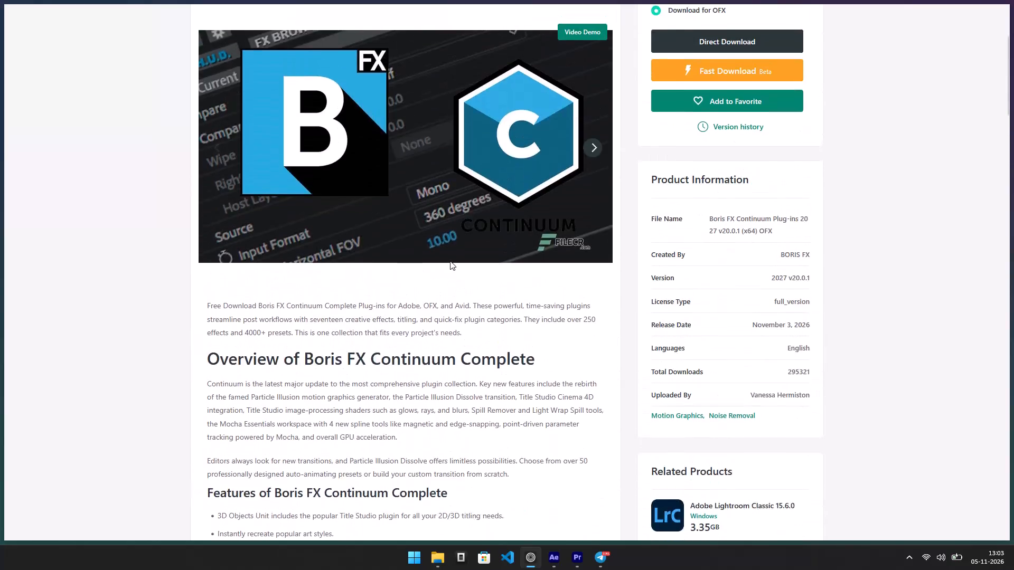
Read through the Boris FX Continuum Complete 2027 download page, including its product information, overview, features and system requirements.
scroll(450, 261, "up", 2)
scroll(227, 280, "down", 3)
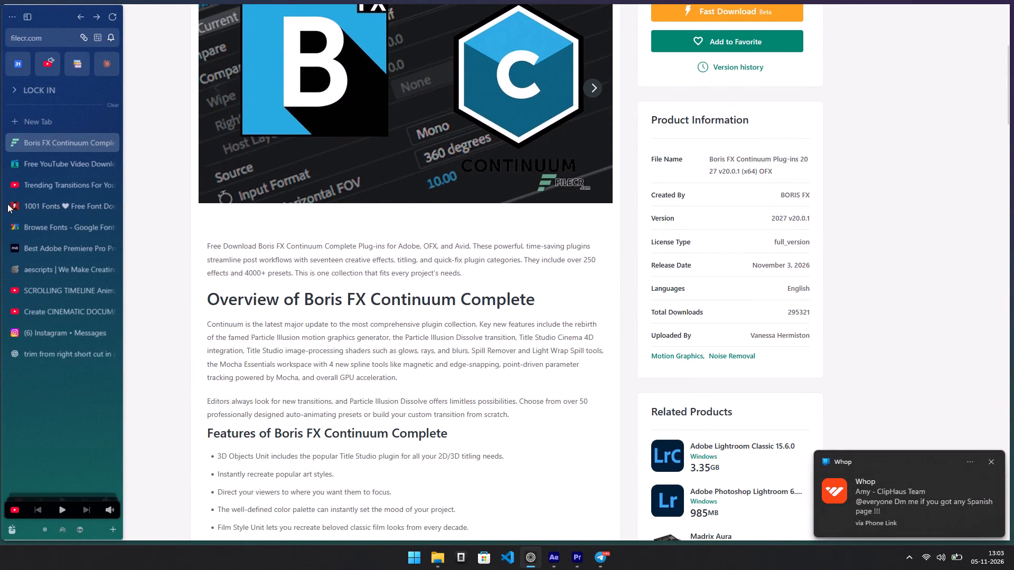
scroll(359, 229, "up", 4)
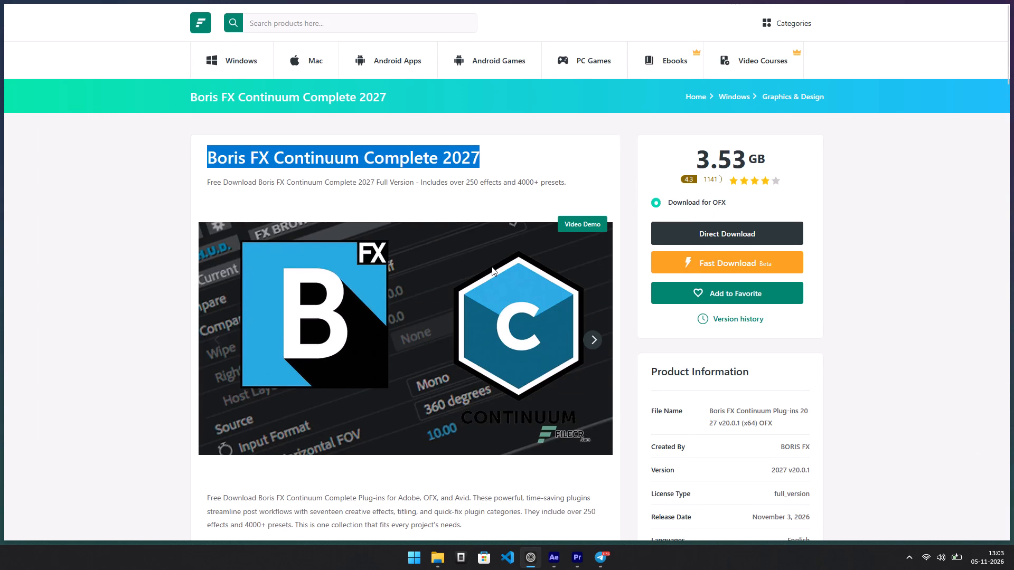
left_click(93, 223)
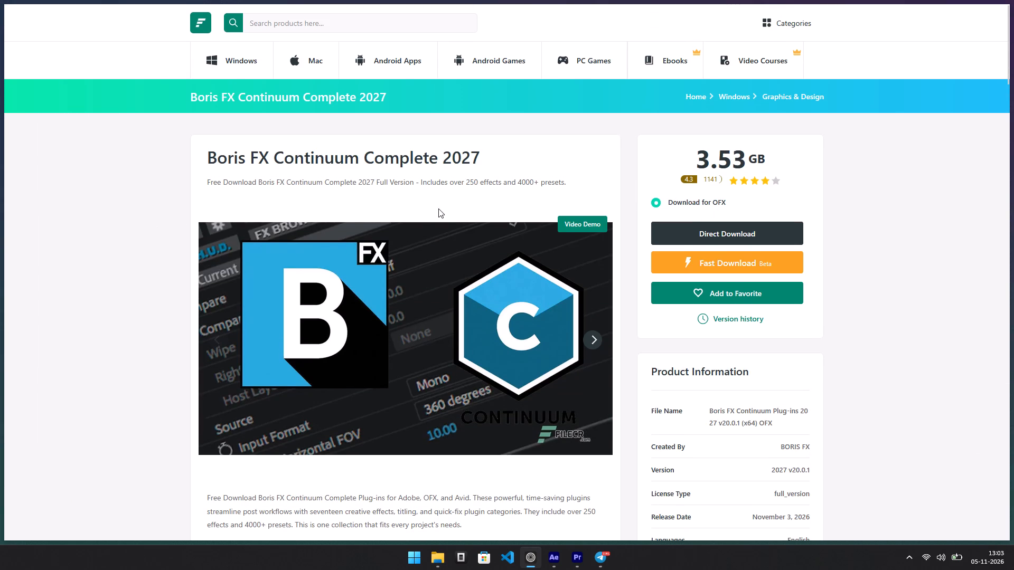
scroll(157, 260, "down", 4)
scroll(157, 260, "up", 2)
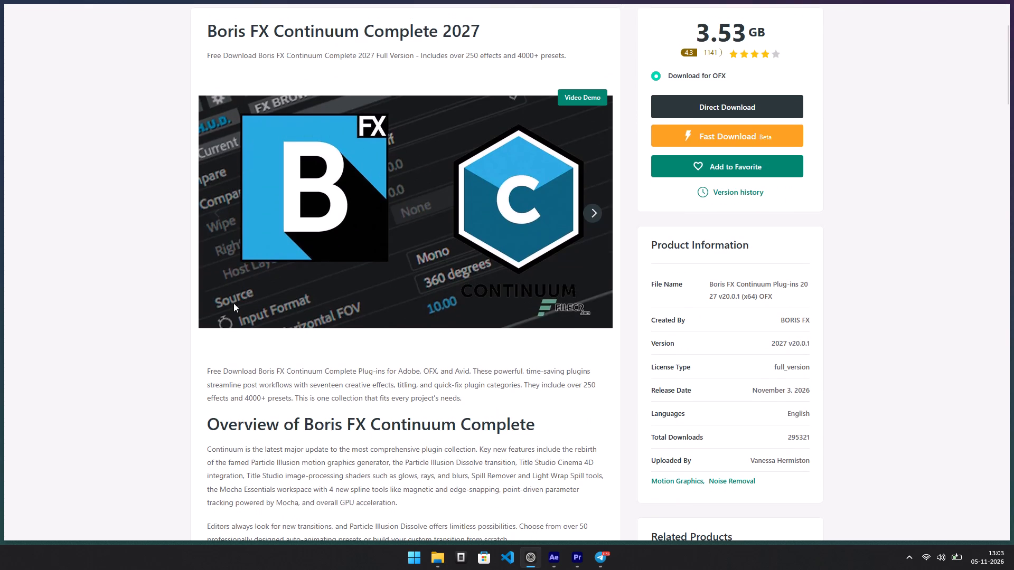
scroll(205, 307, "down", 6)
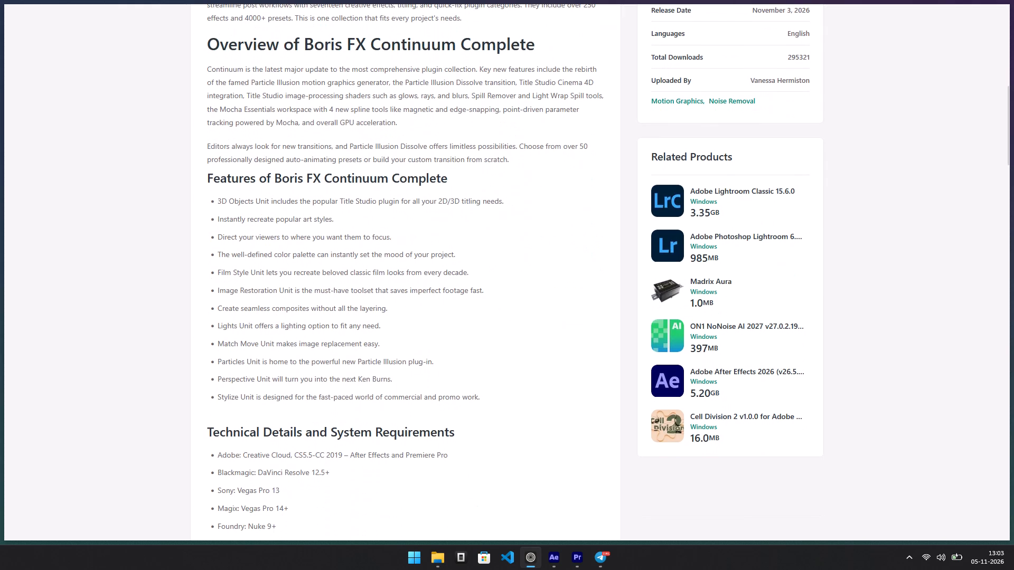
Return to the Trending Transitions tutorial tab and show the video in full screen.
left_click(45, 178)
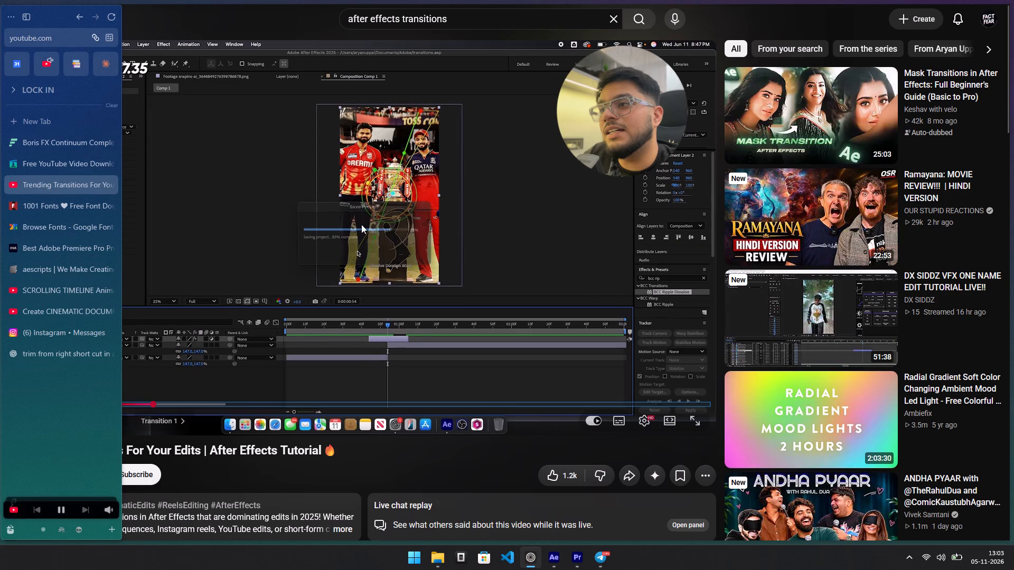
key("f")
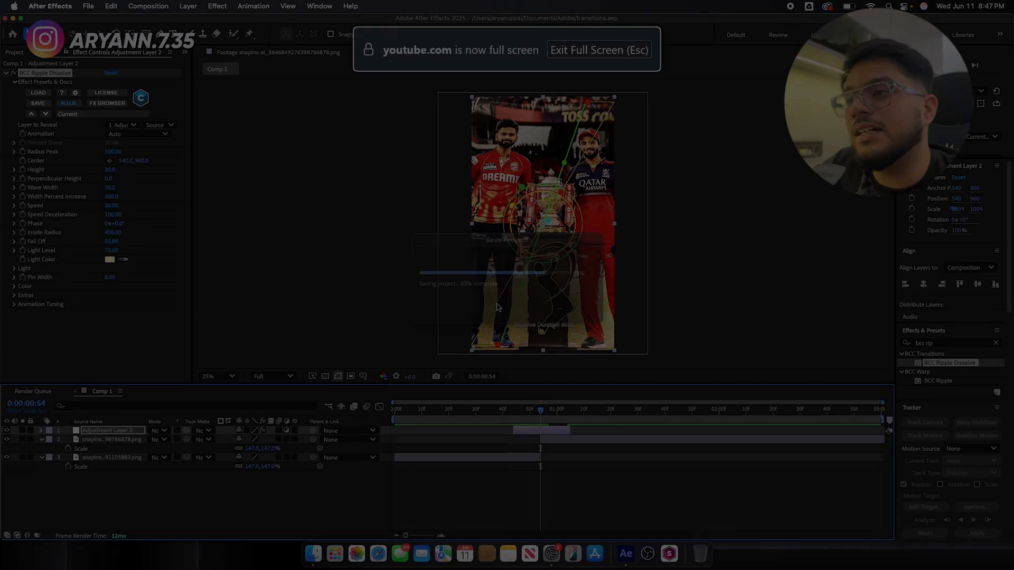
Play the full-screen tutorial on to about 2:13 and pause to examine the Animation options of BCC Ripple Dissolve.
key("space")
key("space")
key("space")
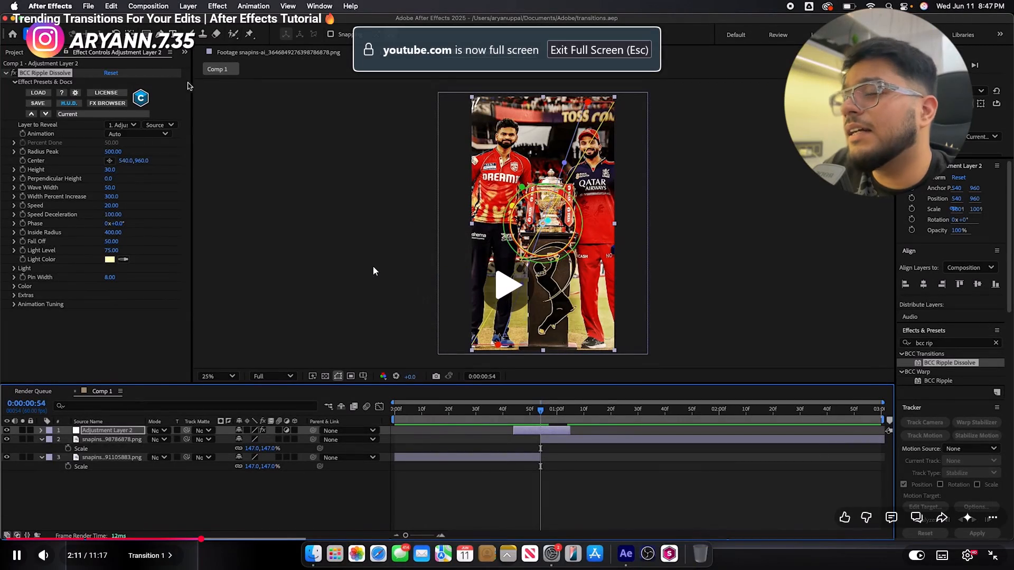
key("space")
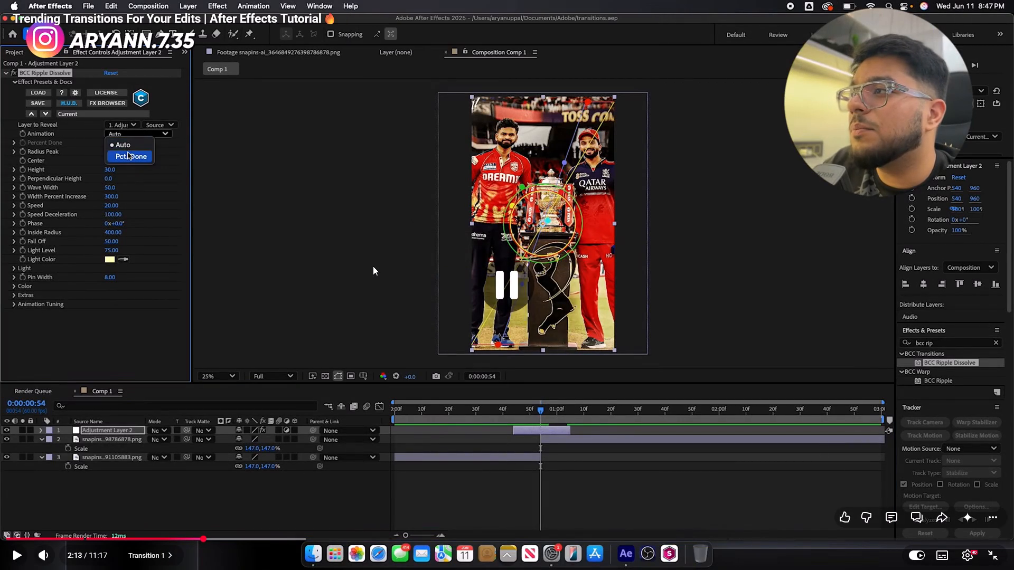
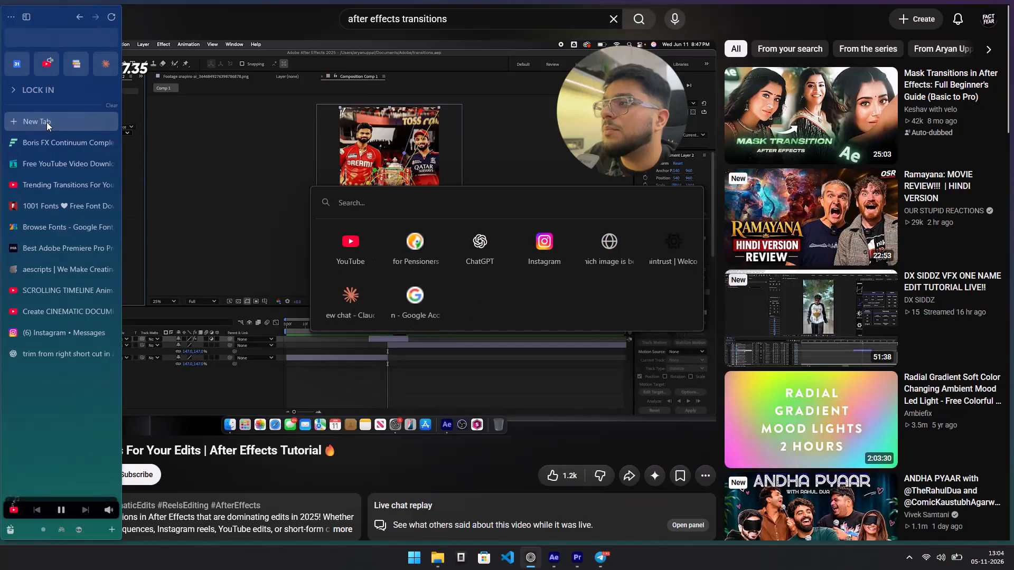
Search the web for AE SCRIPTS in a new tab and open the aescripts.com site.
type("AE S")
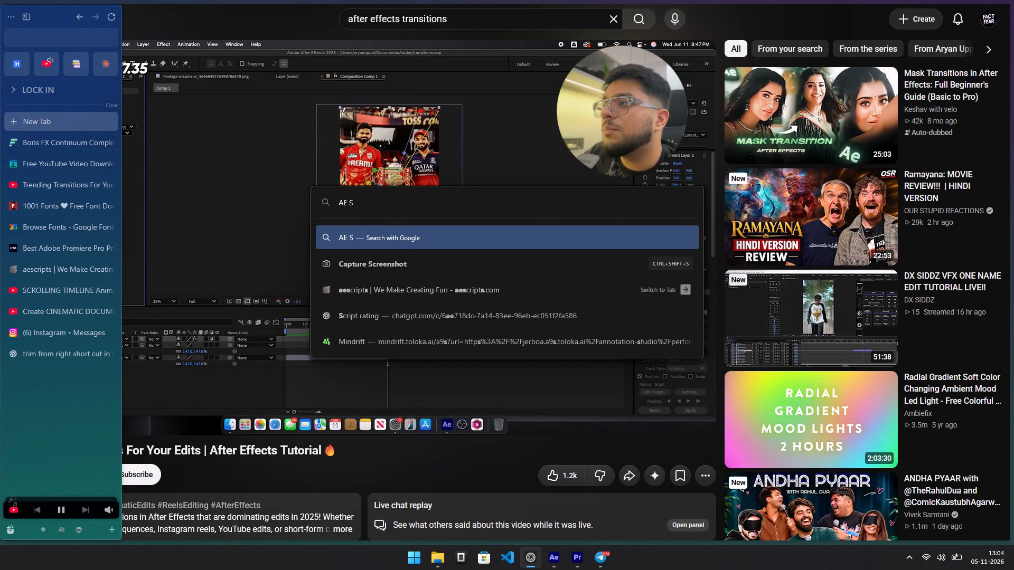
type("CRIPTS")
key("Return")
left_click(265, 150)
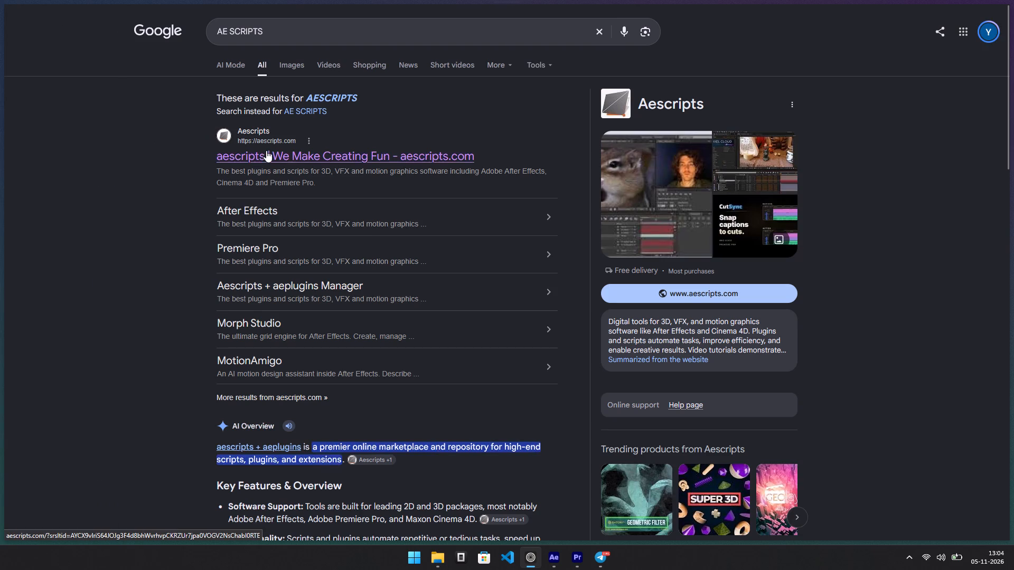
Search the aescripts store for BCC and look over the matching products, accepting the cookie notice.
left_click(315, 93)
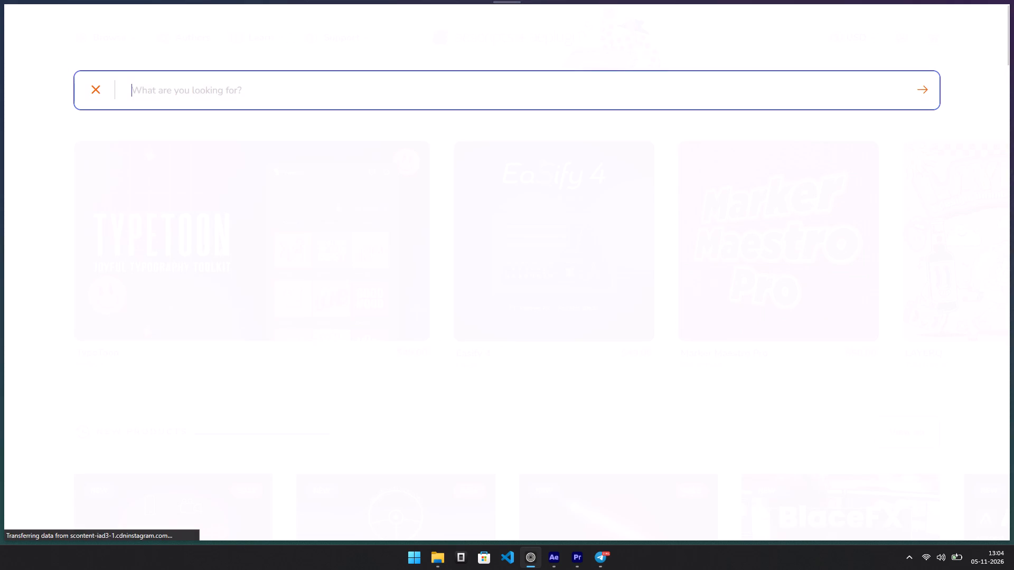
type("BCC")
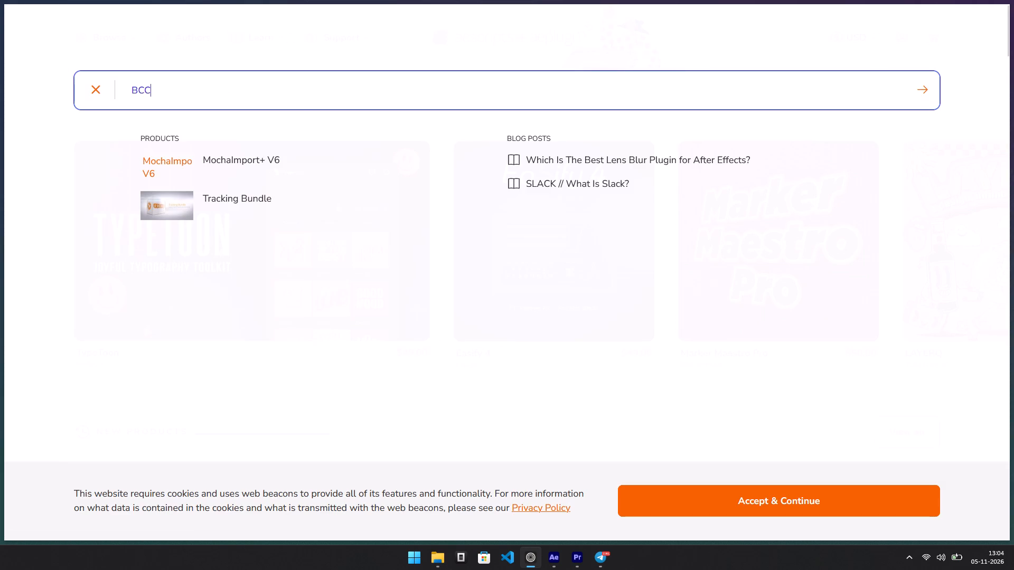
key("Return")
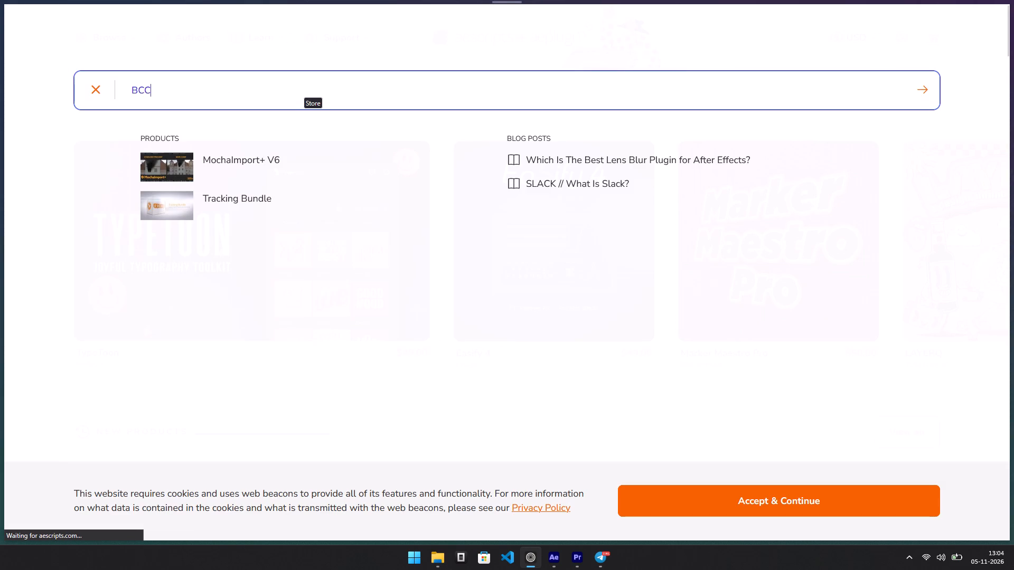
key("space")
type("EFFECTS")
key("Return")
scroll(396, 281, "down", 2)
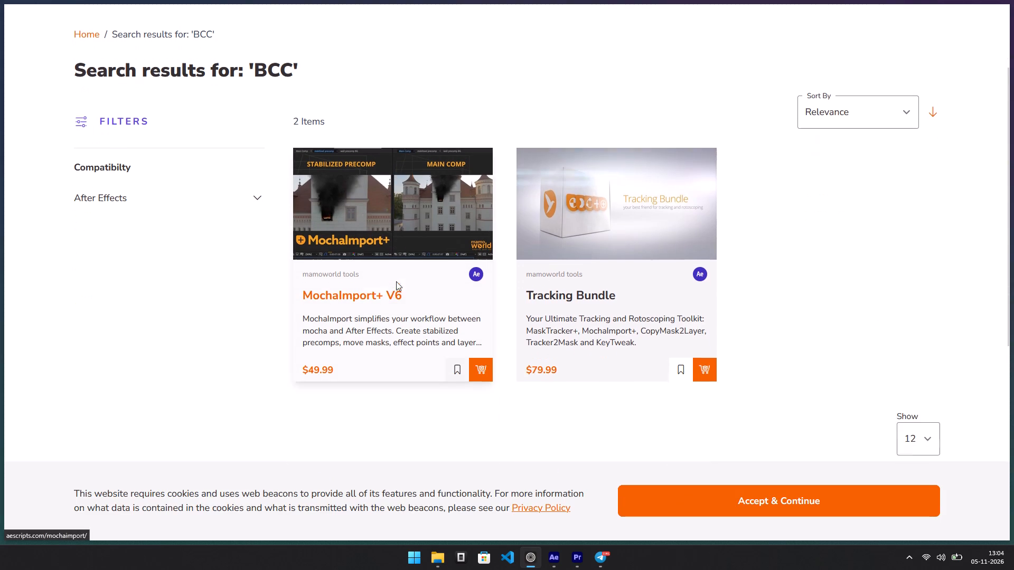
left_click(769, 507)
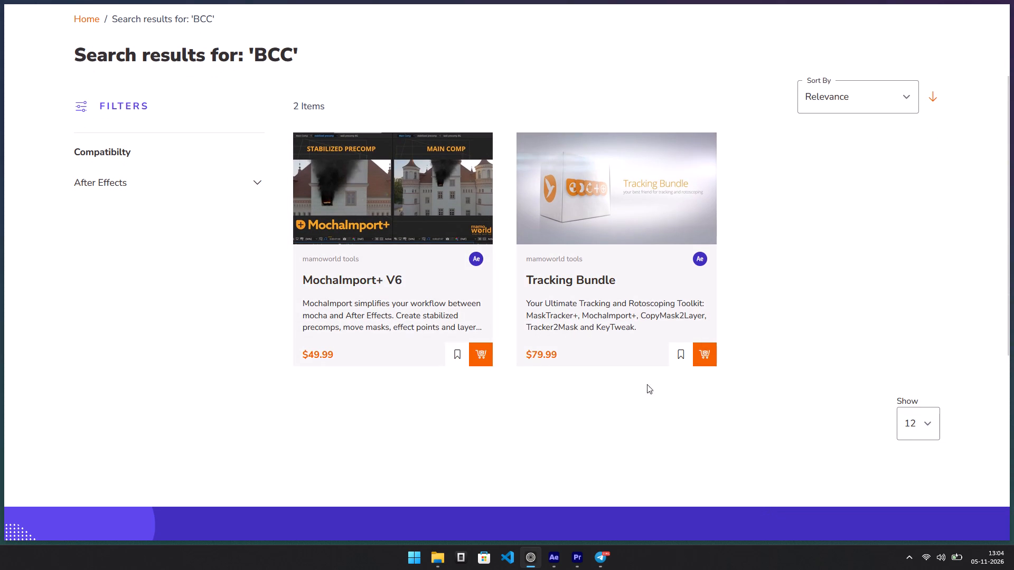
scroll(611, 378, "down", 3)
scroll(585, 383, "up", 3)
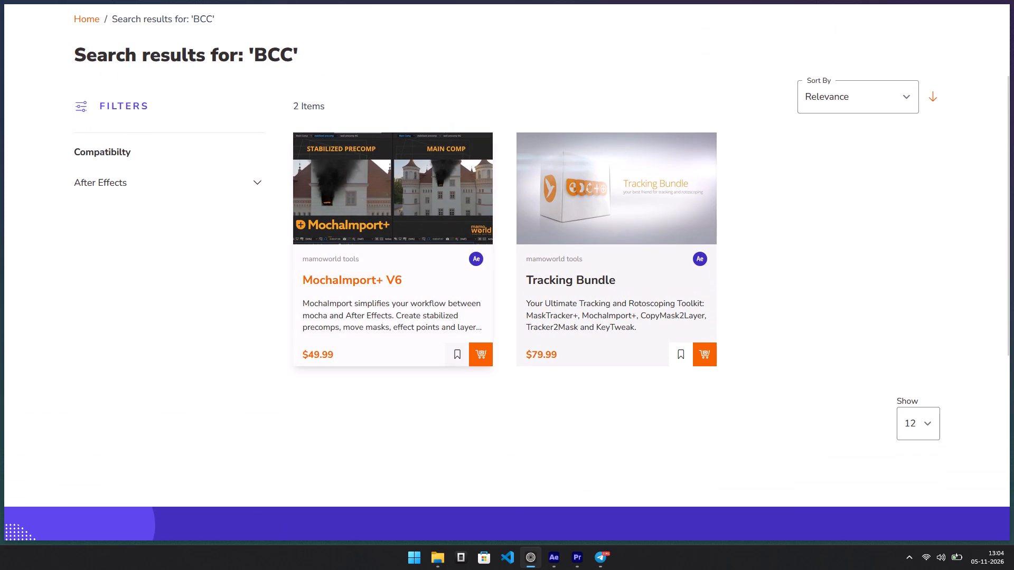
Expand the After Effects compatibility filter of the BCC search and look through its version options.
left_click(223, 188)
double_click(225, 187)
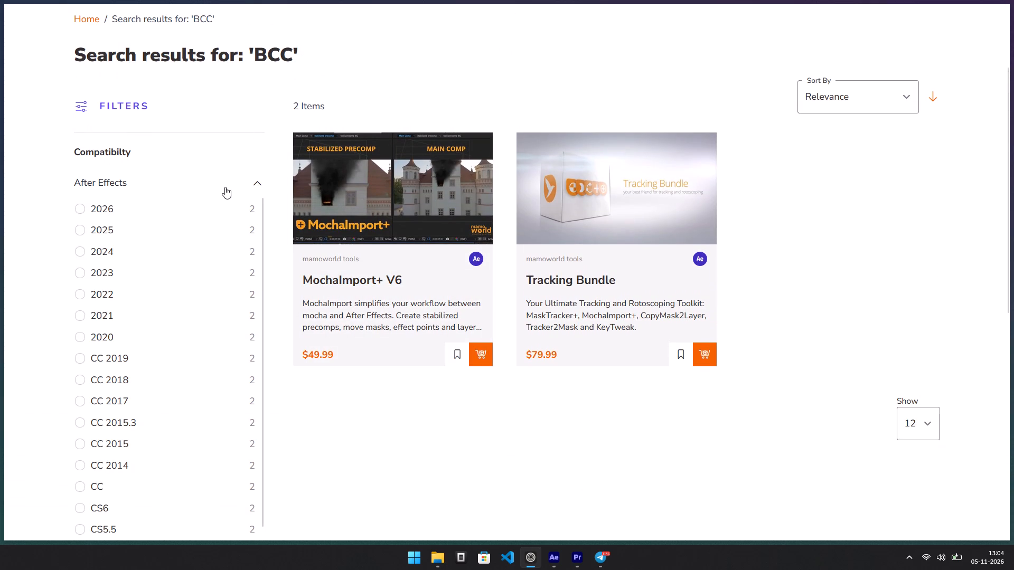
scroll(124, 237, "down", 3)
scroll(127, 243, "up", 3)
left_click(954, 425)
Go back to the aescripts home page and search the store for BCC EFFECTS.
left_click_drag(823, 330, 829, 334)
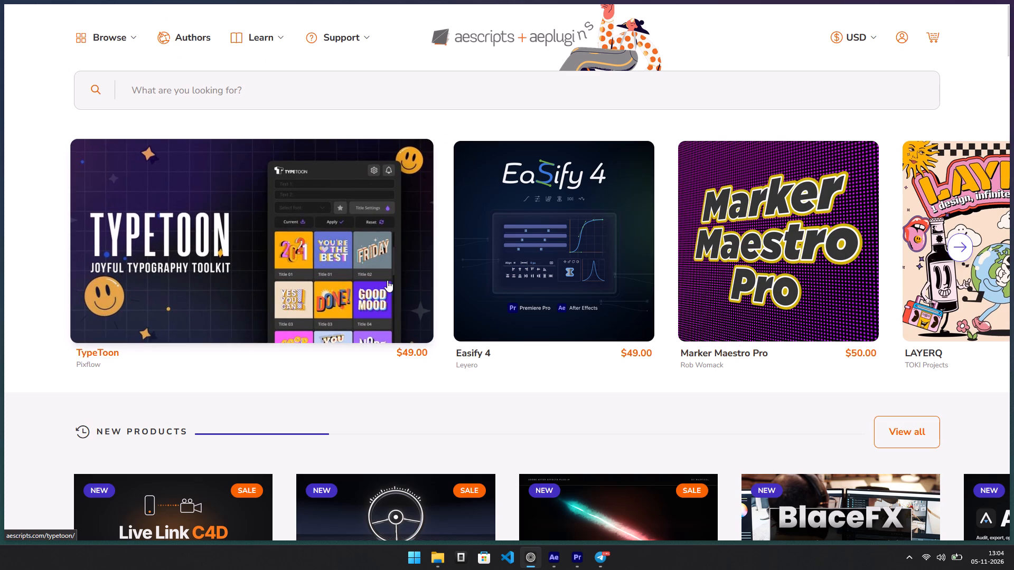
left_click(249, 87)
type("BCC EFFECTS")
key("Return")
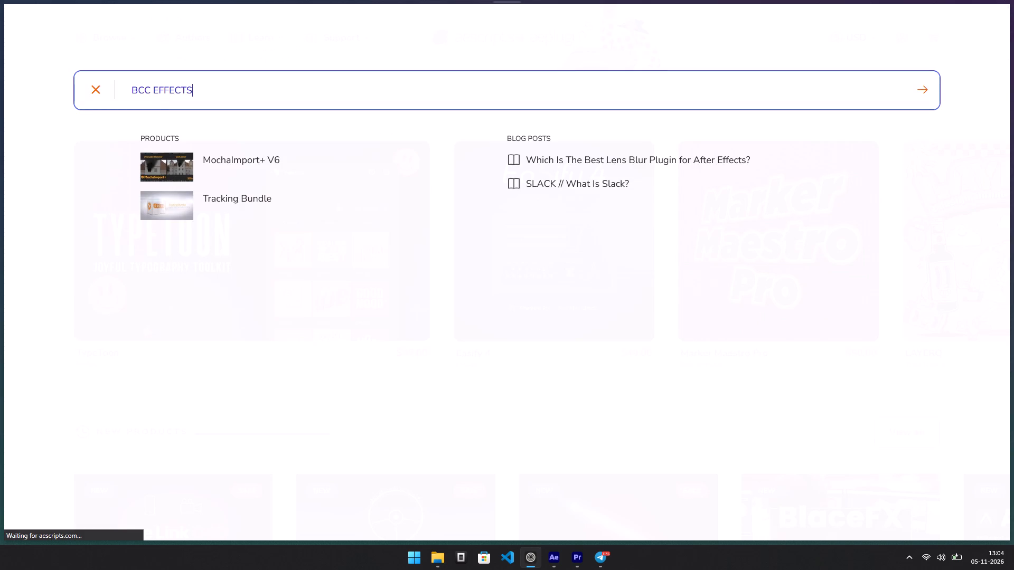
Look through the open tabs in the LOCK IN workspace.
left_click_drag(4, 169, 11, 180)
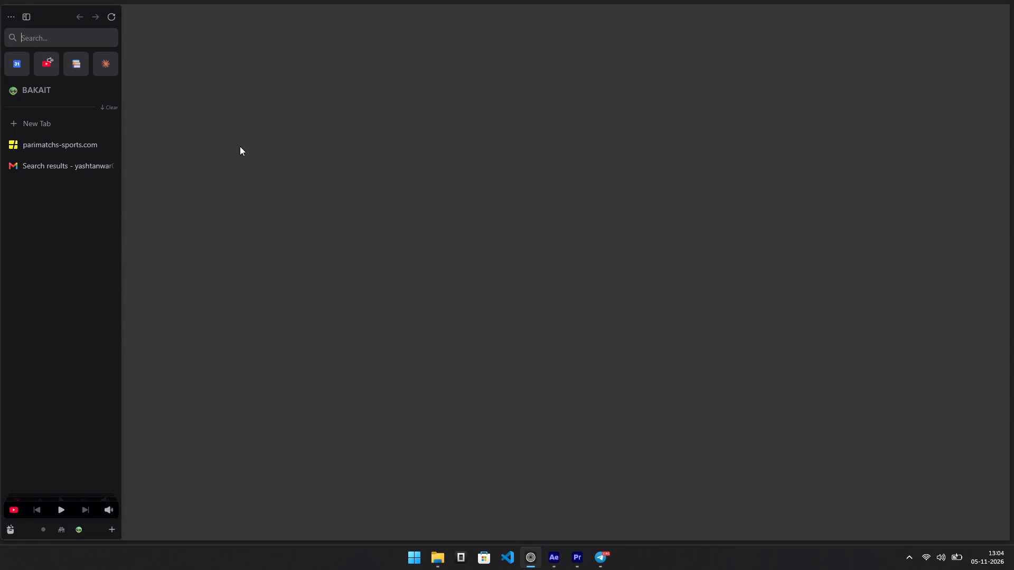
left_click_drag(20, 255, 27, 272)
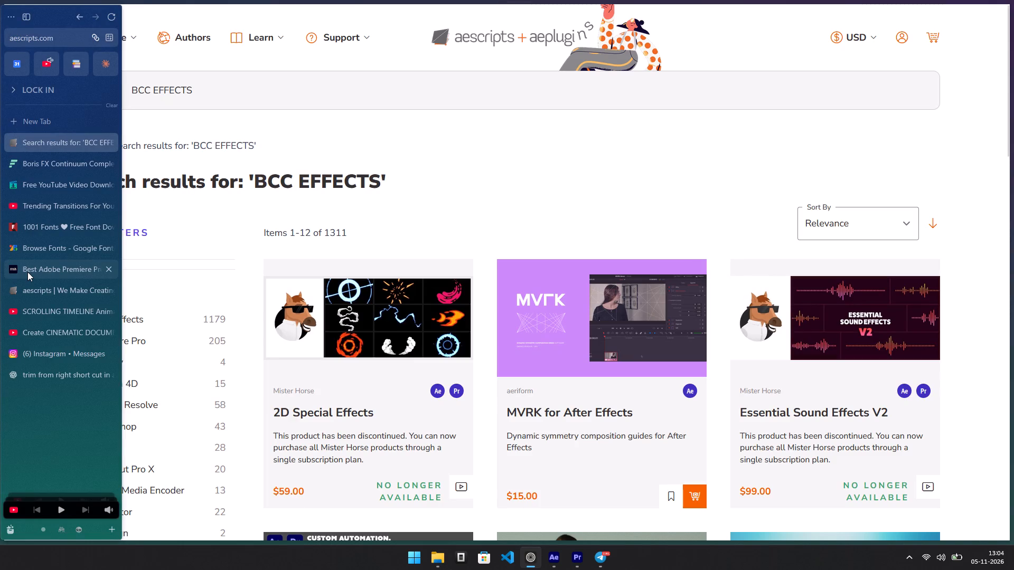
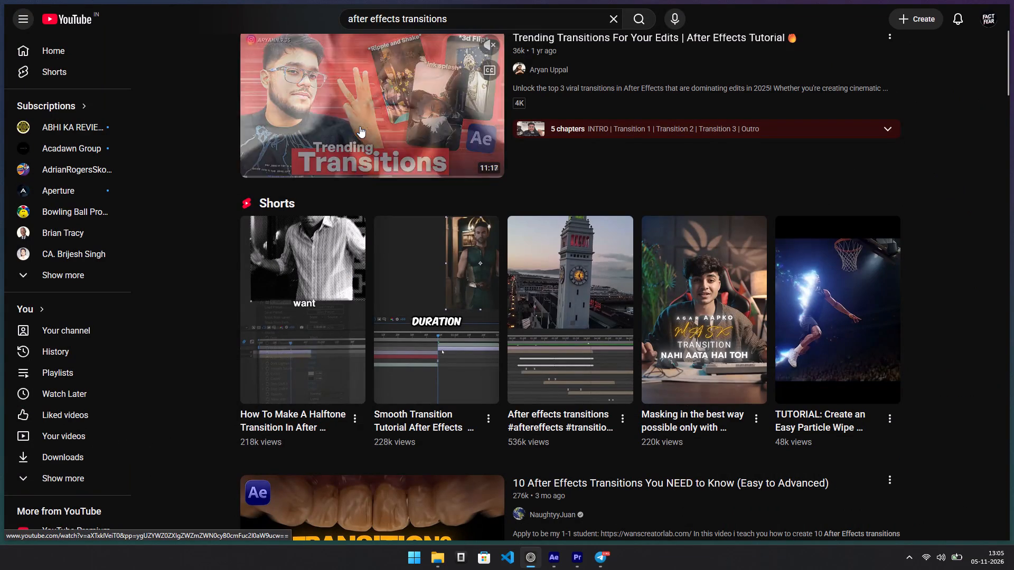
Open the video "10 After Effects Transitions You NEED to Know (Easy to Advanced)" and play its simple transitions chapter full screen.
left_click(360, 126)
left_click(361, 136)
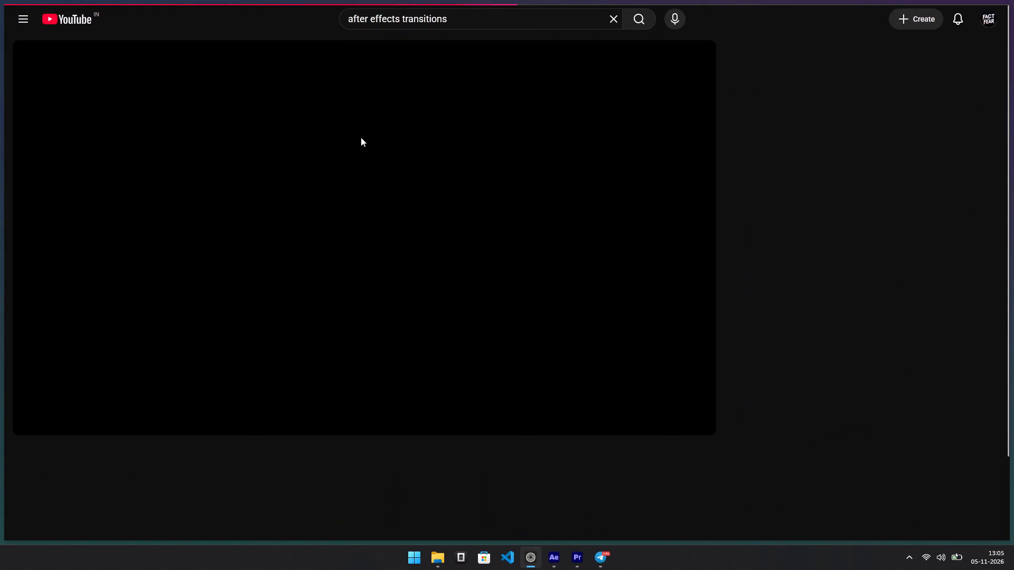
scroll(350, 174, "down", 3)
scroll(332, 219, "down", 1)
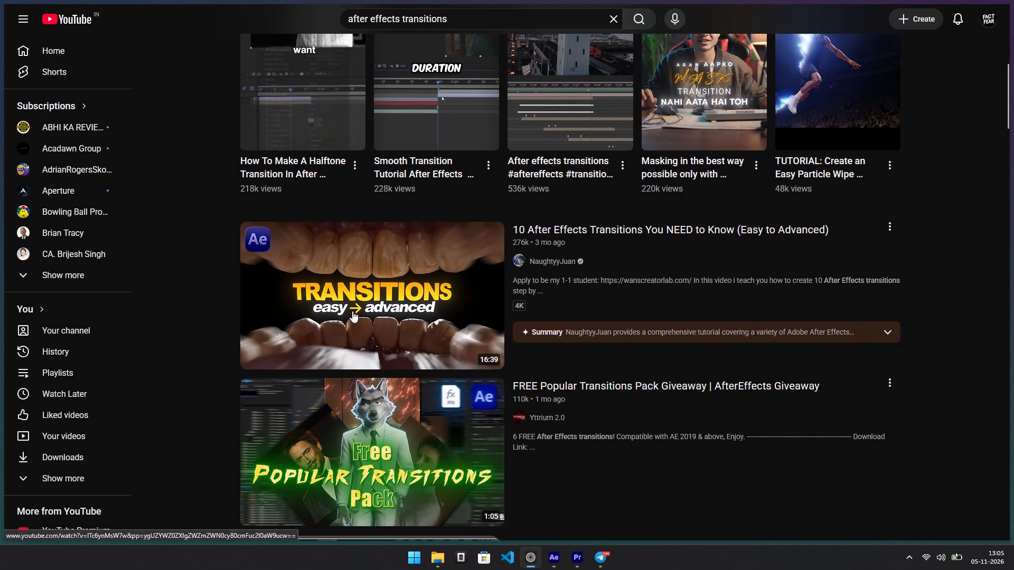
left_click(352, 317)
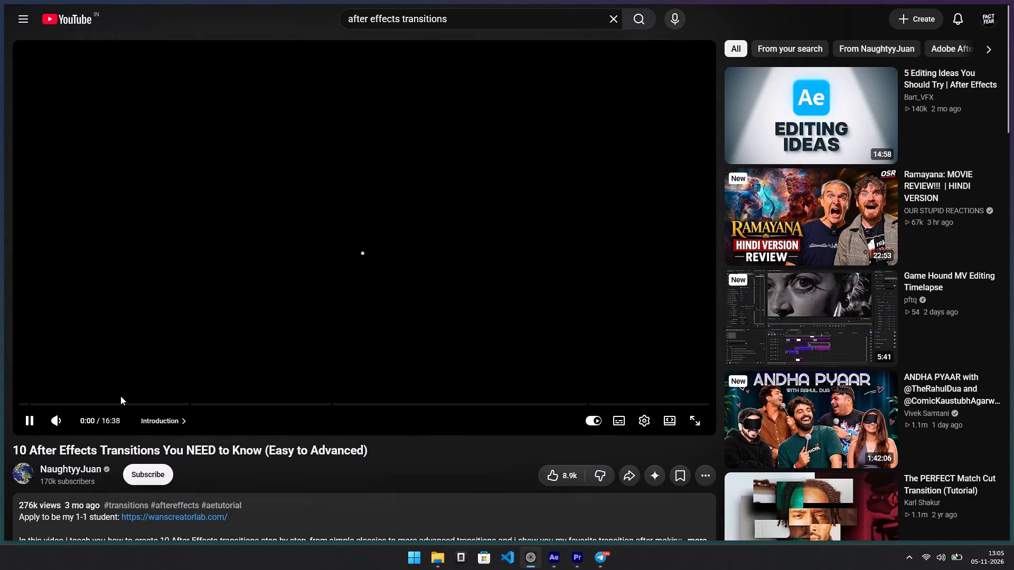
left_click(54, 403)
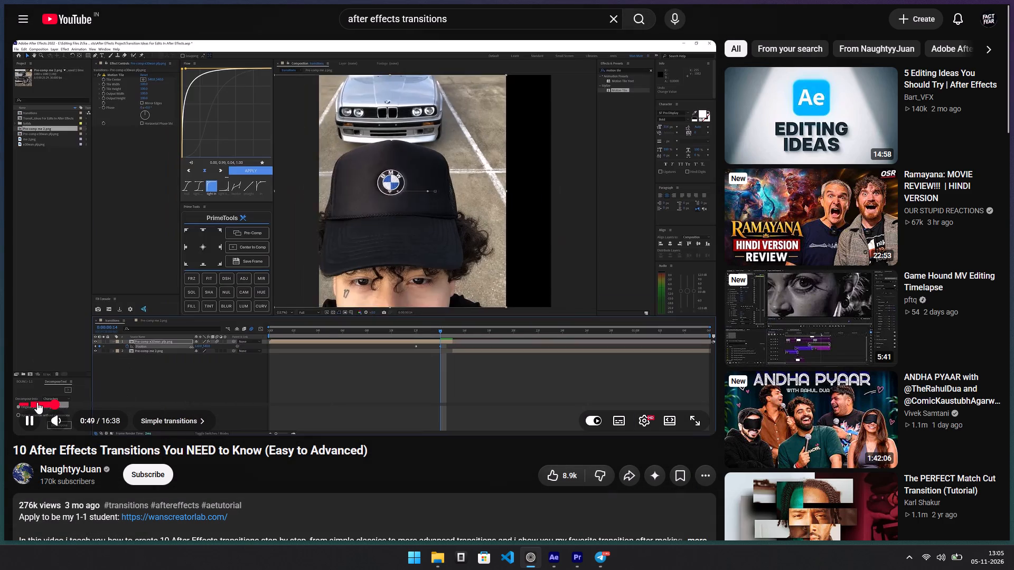
left_click(35, 402)
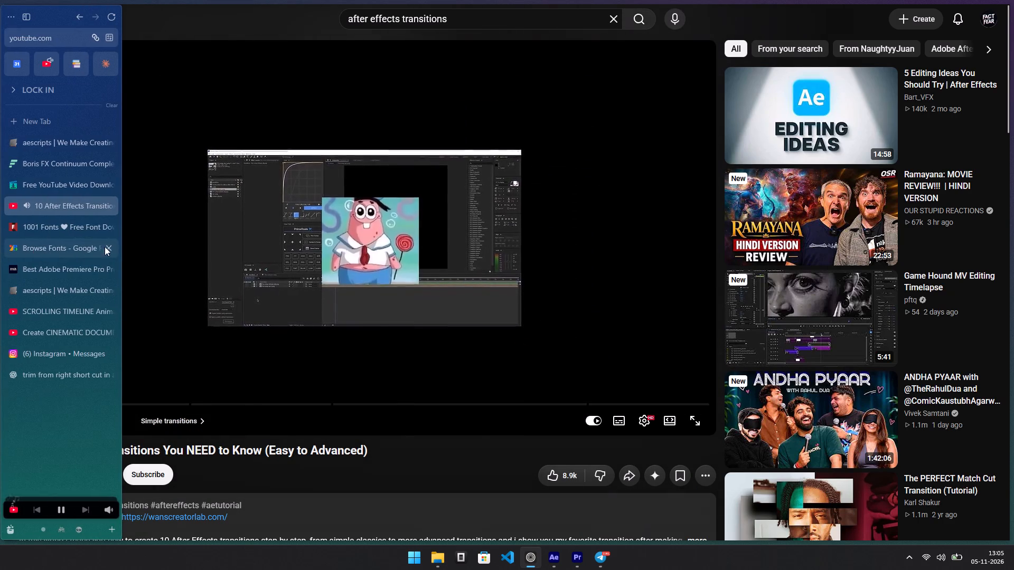
key("f")
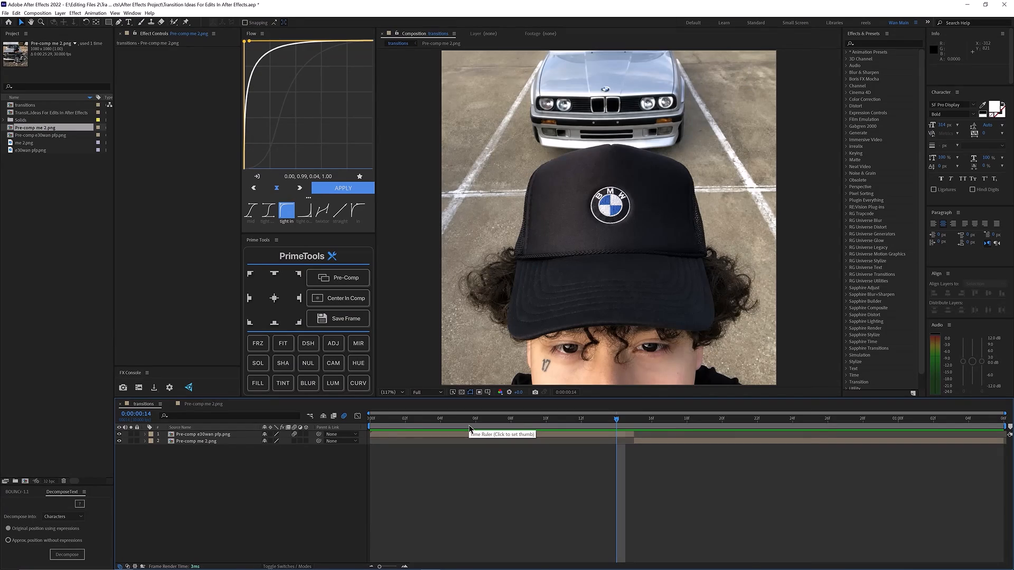
Skim the first simple transition, examining the position keyframes and Motion Tile setup and its finished preview.
key("Right")
key("Right")
key("Right")
key("Right")
key("Right")
key("Right")
key("Right")
key("Right")
key("Right")
key("Right")
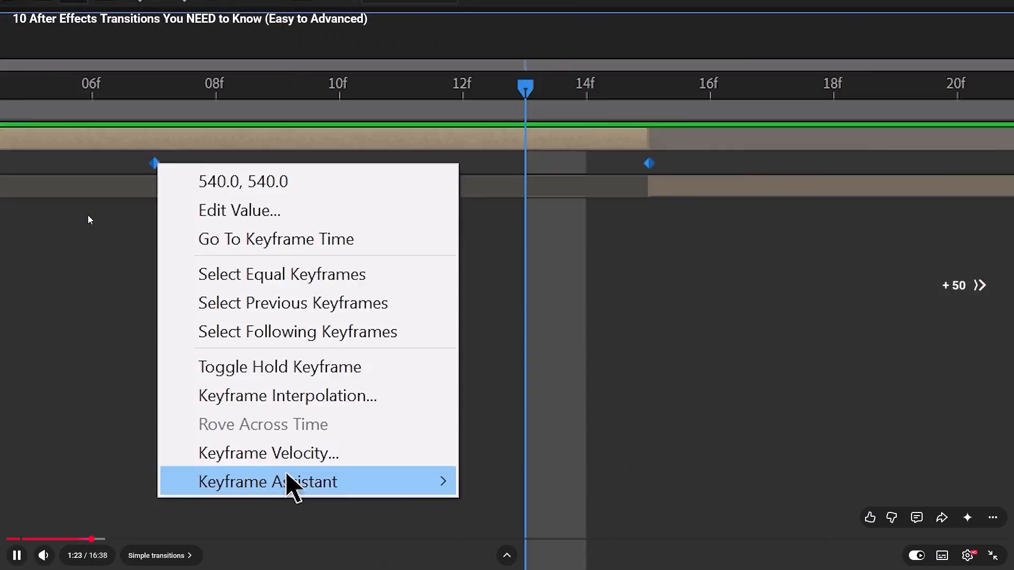
key("Right")
key("Right")
key("Right")
key("Right")
key("Right")
key("Right")
key("Right")
key("Right")
key("Right")
key("Right")
key("Right")
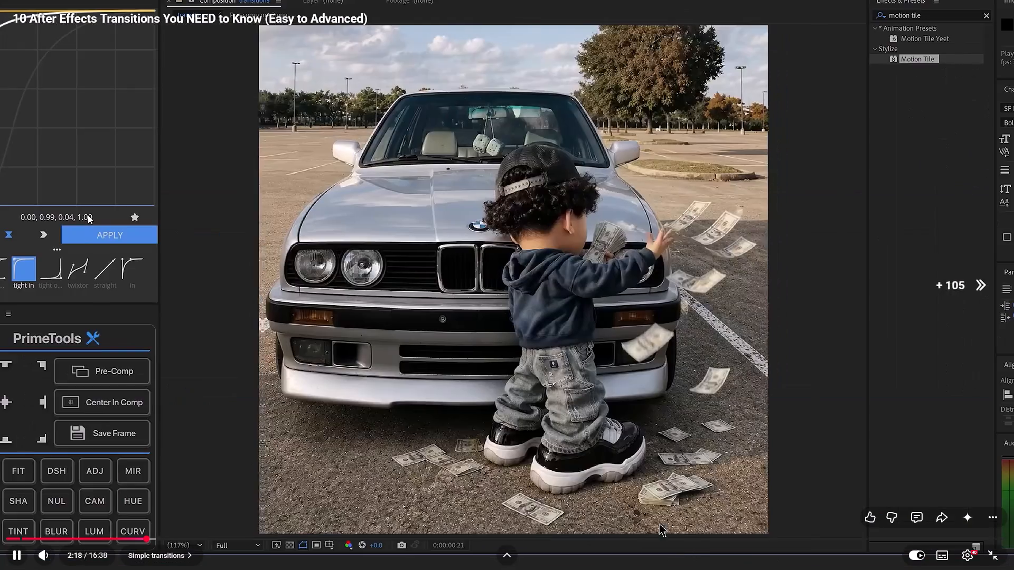
key("Right")
key("Right")
key("Right")
key("Left")
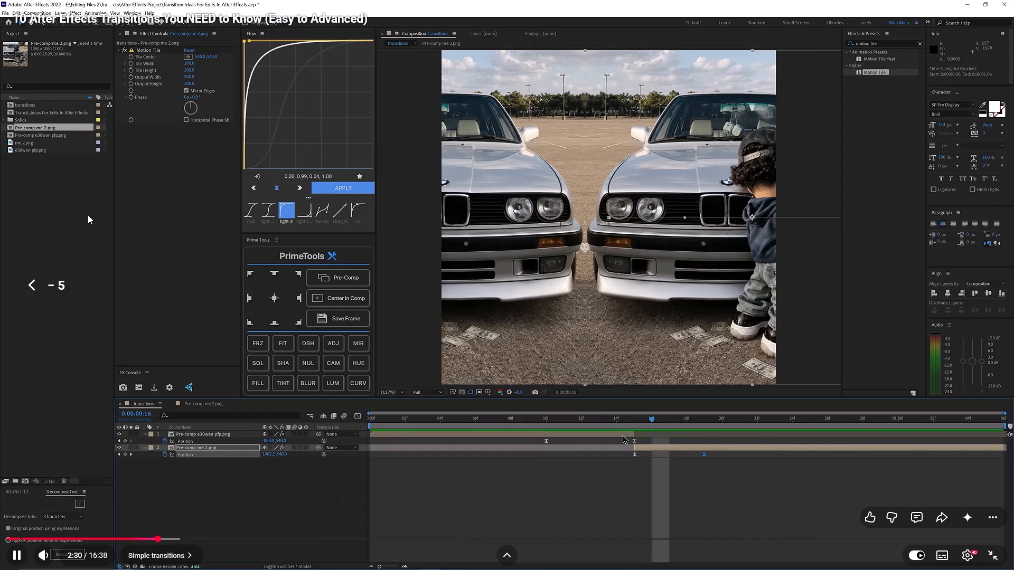
key("Right")
key("Left")
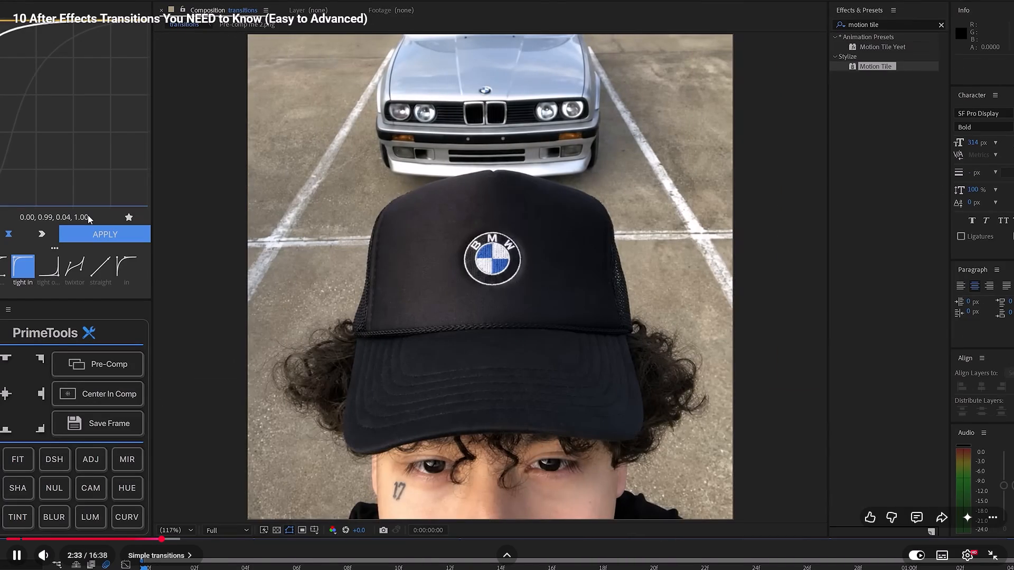
key("space")
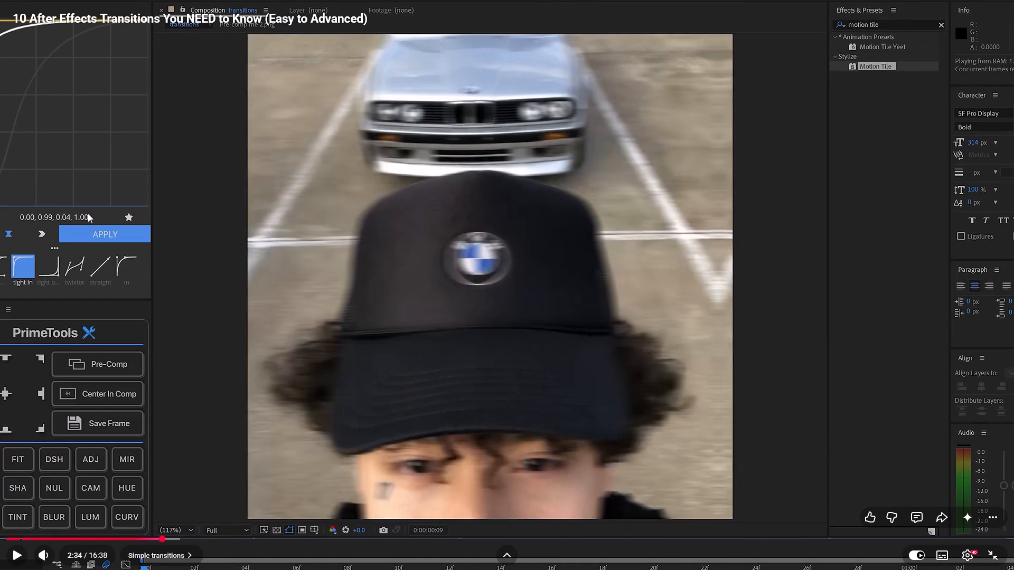
left_click(402, 280)
key("space")
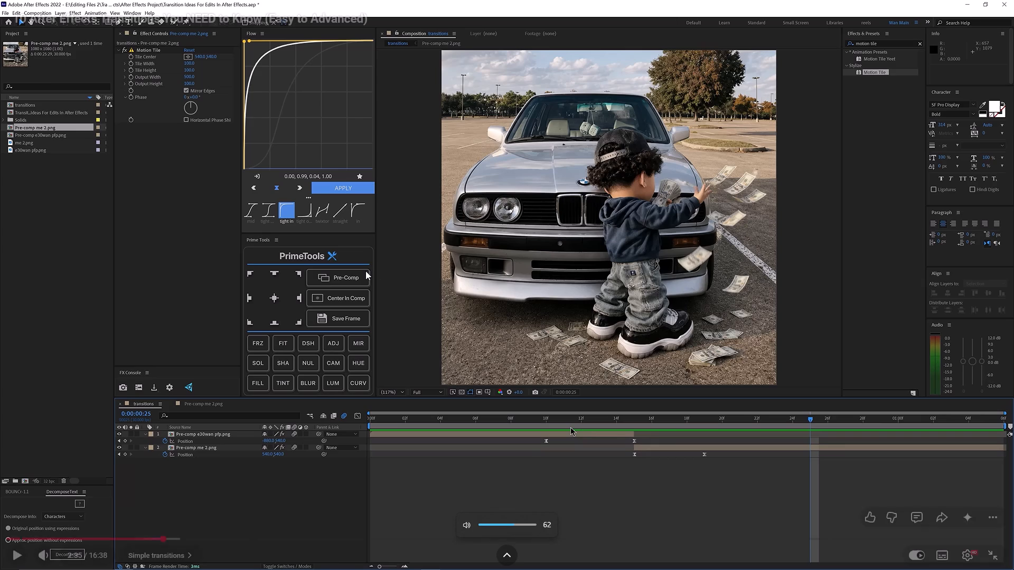
key("space")
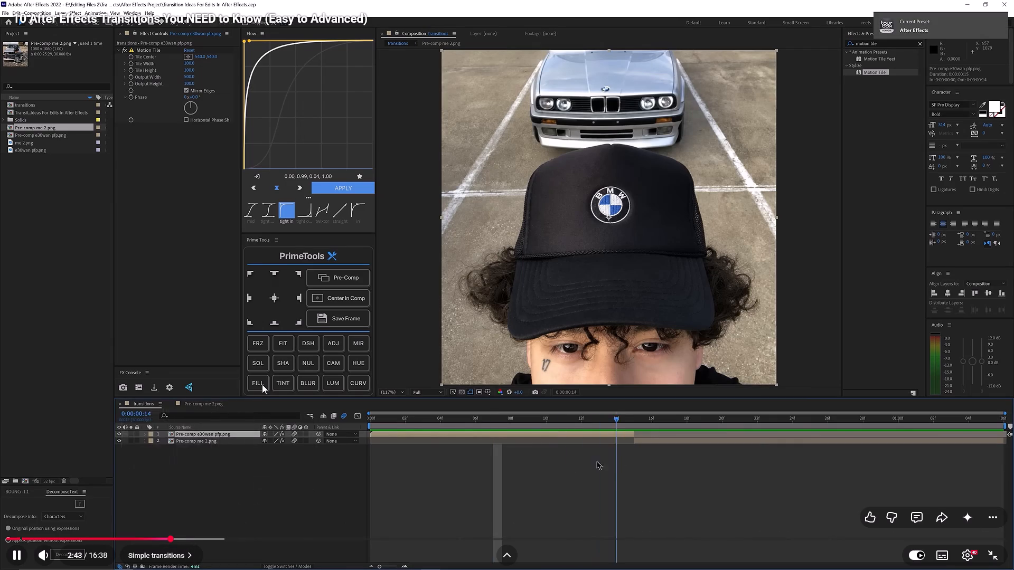
Skip ahead to the scale-based simple transition and examine how its scale keyframes are set up.
key("Right")
key("Right")
key("Right")
key("Right")
key("Right")
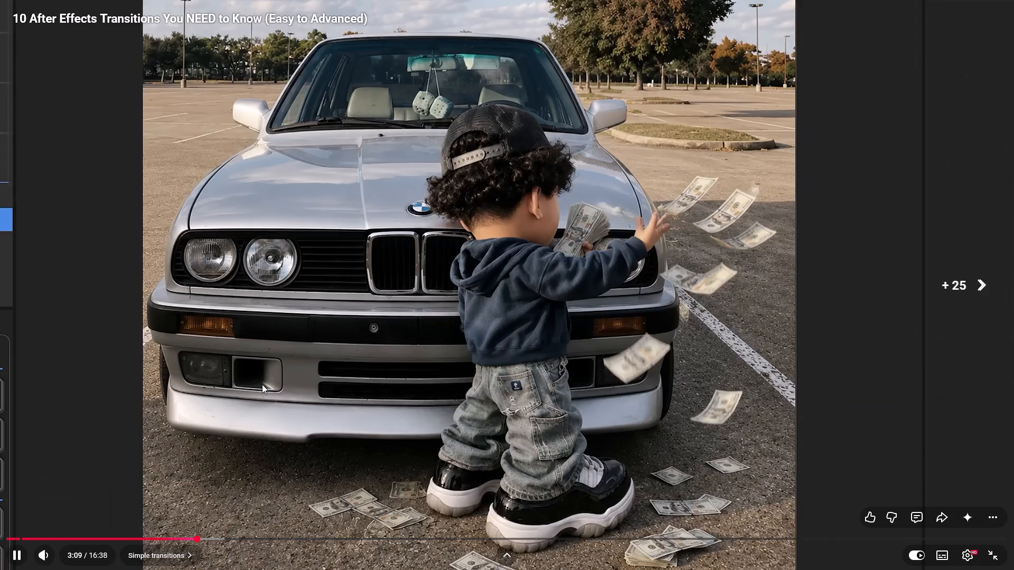
key("Right")
key("Right")
key("Left")
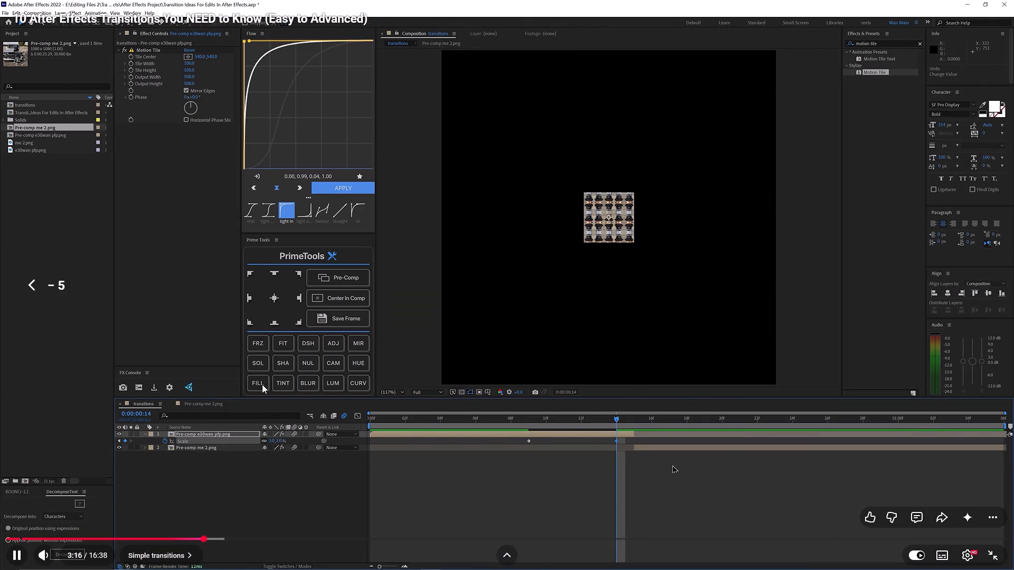
key("Left")
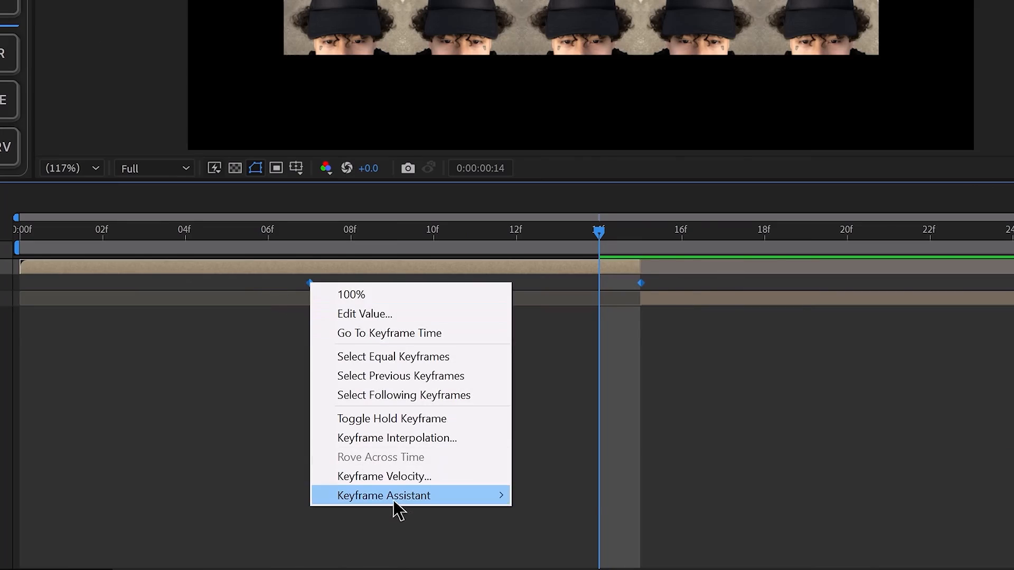
Skim the rest of the simple transitions and continue into the medium tier transitions chapter, examining the techniques shown.
key("Right")
key("Right")
key("Right")
key("Right")
key("Right")
key("Right")
key("Right")
key("Right")
key("Right")
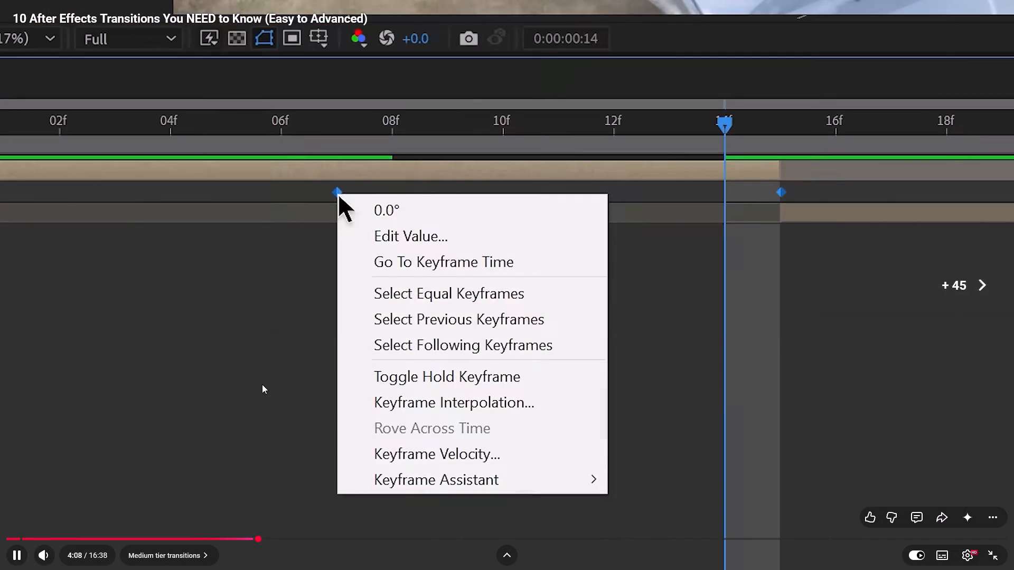
key("Right")
key("Right")
key("Right")
key("Right")
key("Right")
key("Right")
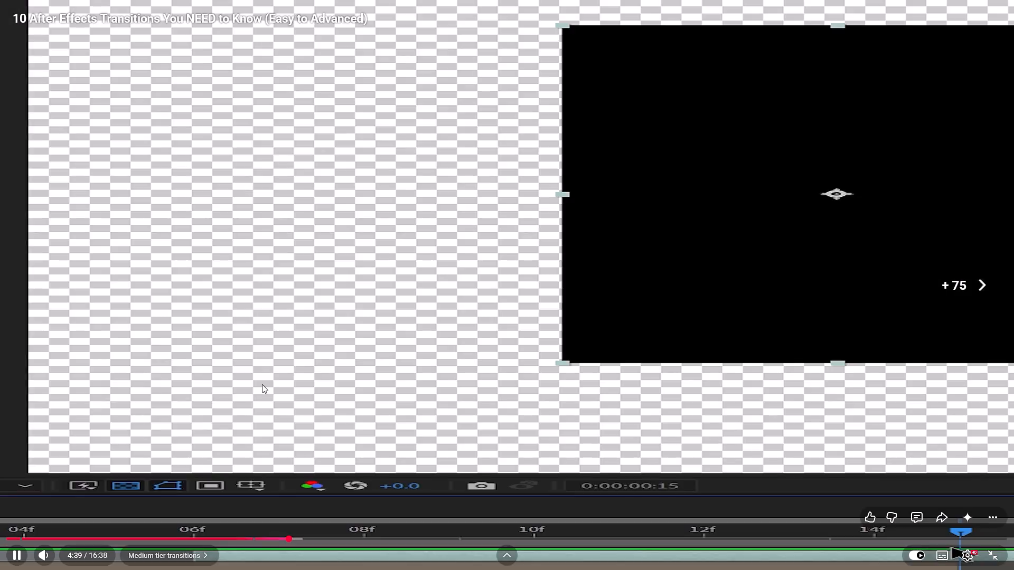